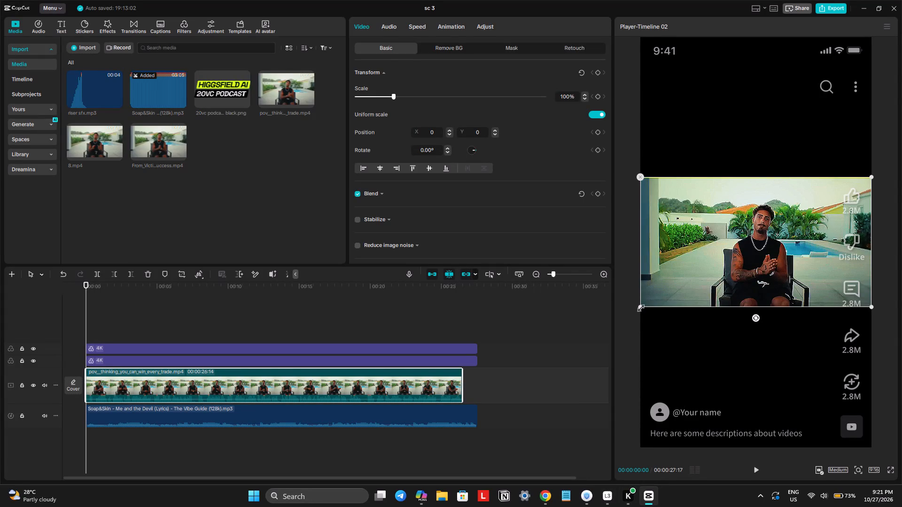
# Enlarge the talking-man video clip uniformly to a scale of 123%, keeping it centred in the 9:16 frame.
pyautogui.moveTo(638, 307); pyautogui.dragTo(588, 406)
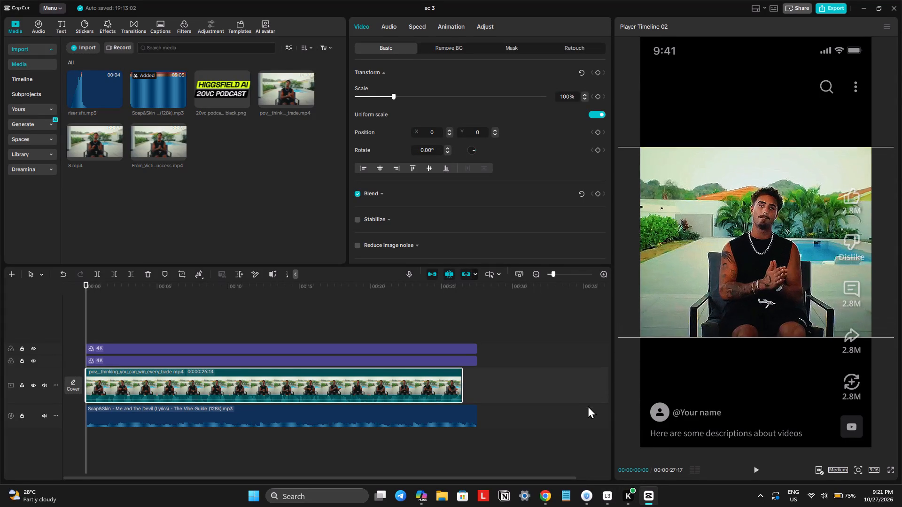
pyautogui.moveTo(588, 406); pyautogui.dragTo(642, 362)
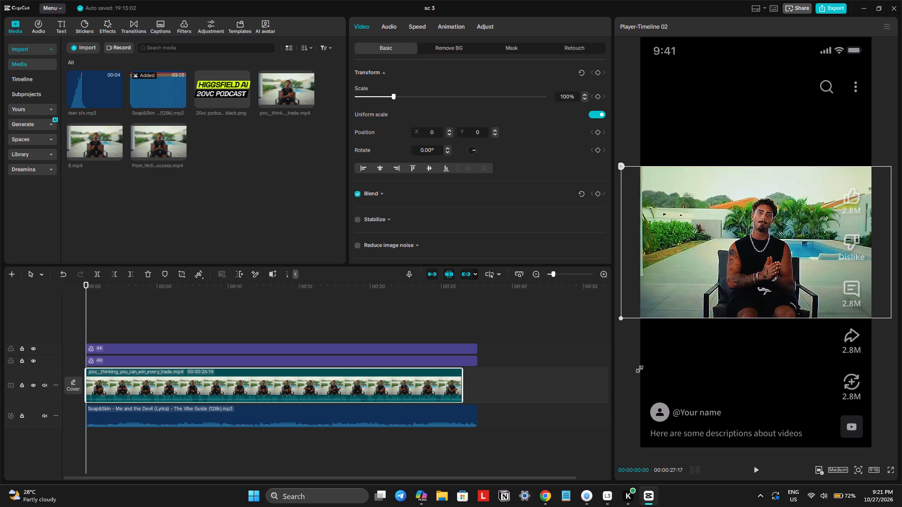
pyautogui.moveTo(642, 362); pyautogui.dragTo(627, 375)
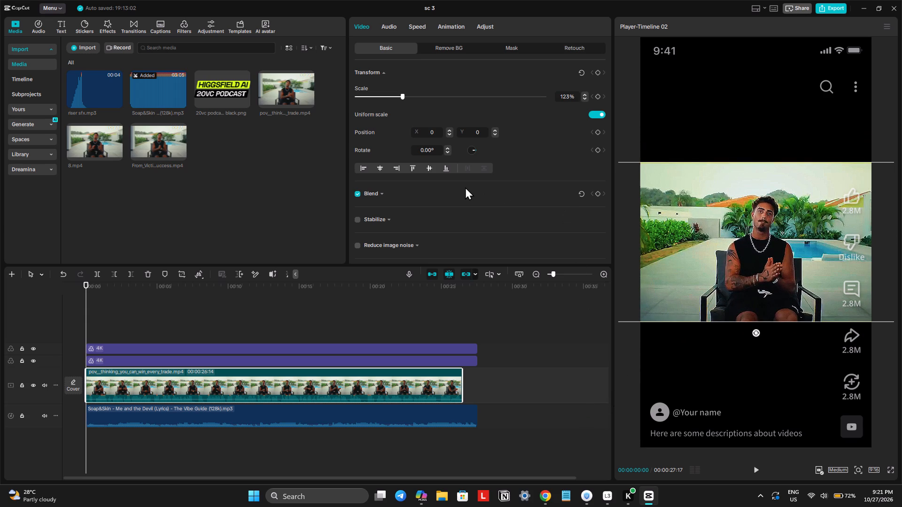
# Set the clip's canvas background to Blur, using the lightest blur strength.
pyautogui.scroll(-11, 465, 187)
pyautogui.scroll(2, 465, 187)
pyautogui.scroll(-15, 465, 187)
pyautogui.scroll(4, 465, 187)
pyautogui.scroll(-1, 465, 187)
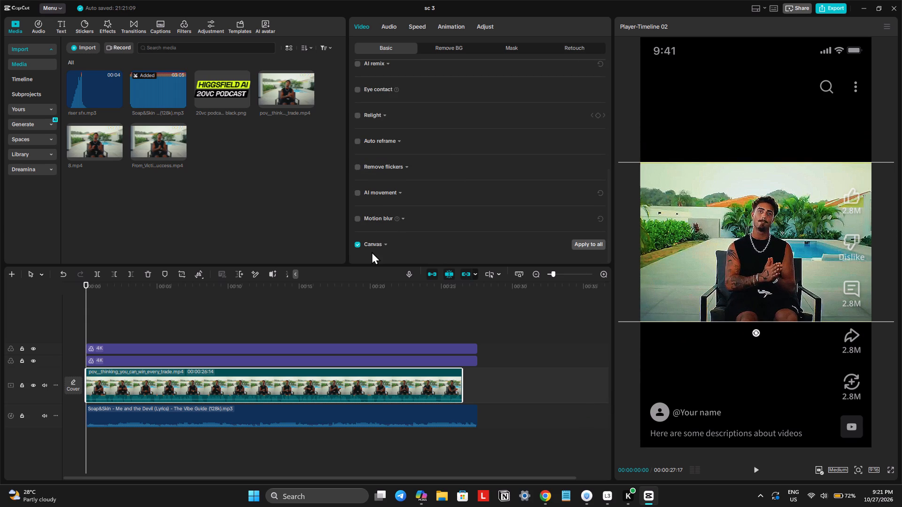
pyautogui.click(374, 246)
pyautogui.scroll(-2, 381, 225)
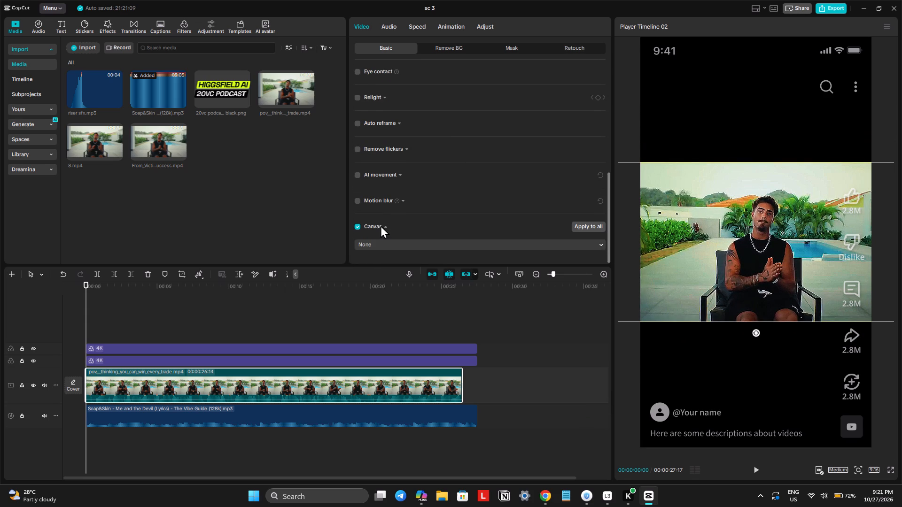
pyautogui.click(381, 244)
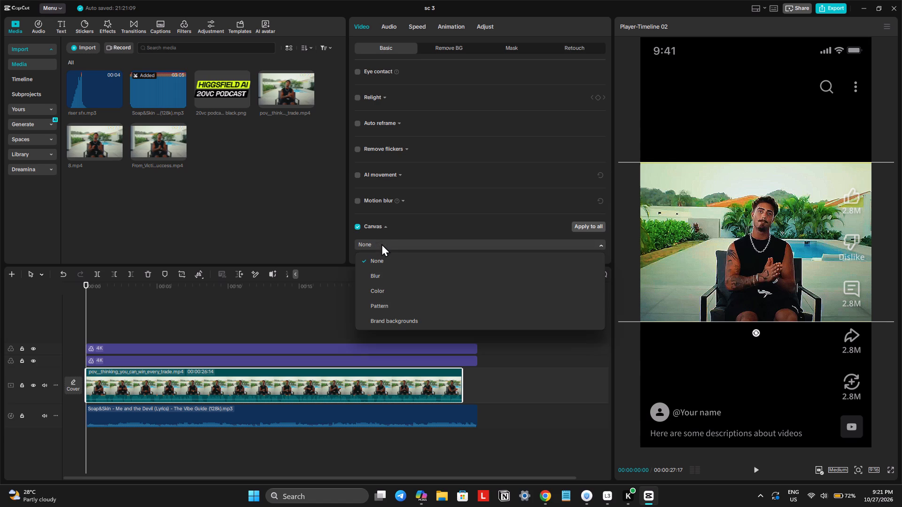
pyautogui.click(382, 275)
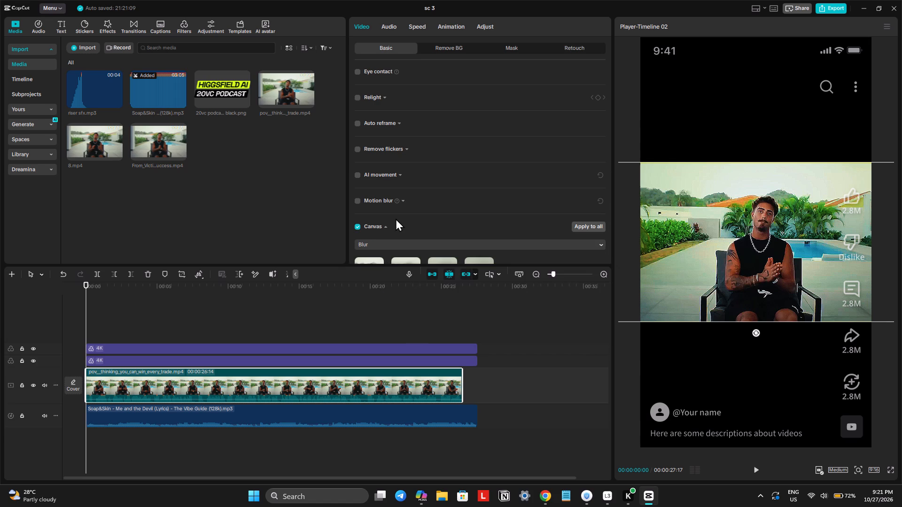
pyautogui.scroll(-1, 396, 216)
pyautogui.click(369, 225)
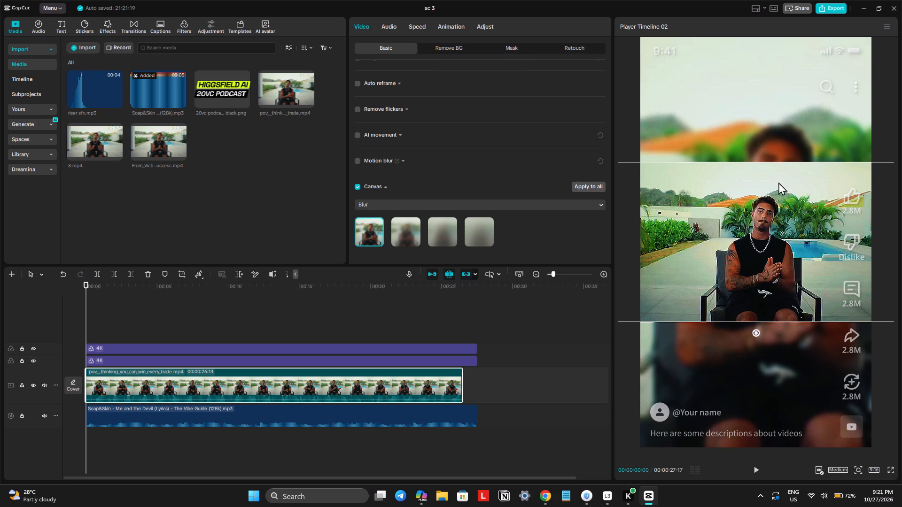
# Switch to UrbanVPN, continue with the free version and connect to the Australia server.
pyautogui.click(586, 497)
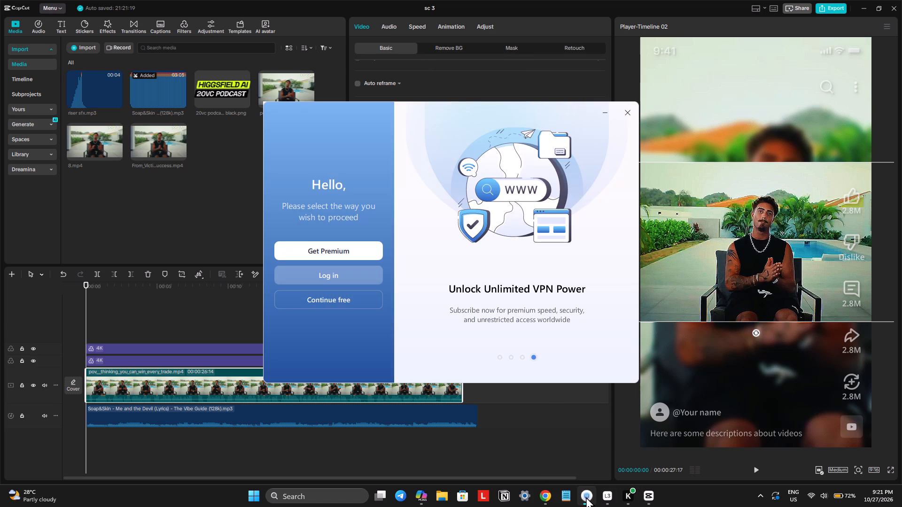
pyautogui.click(340, 292)
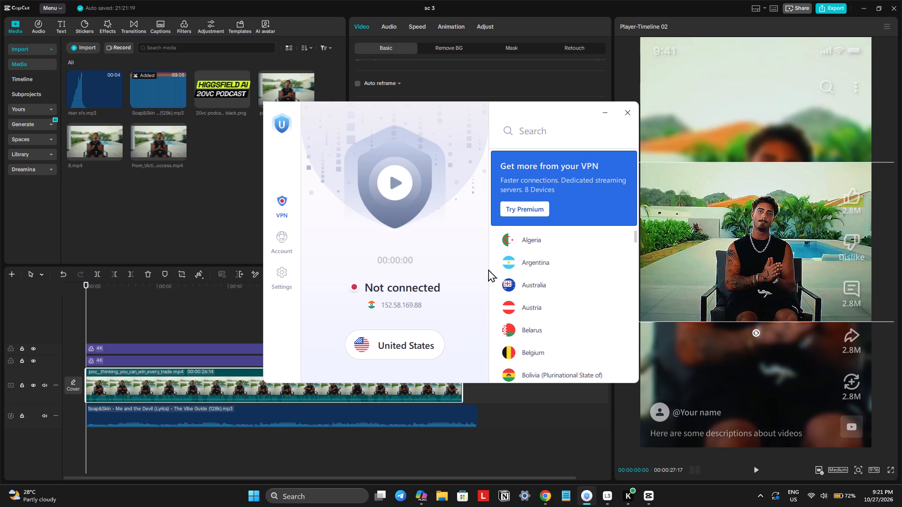
pyautogui.click(526, 284)
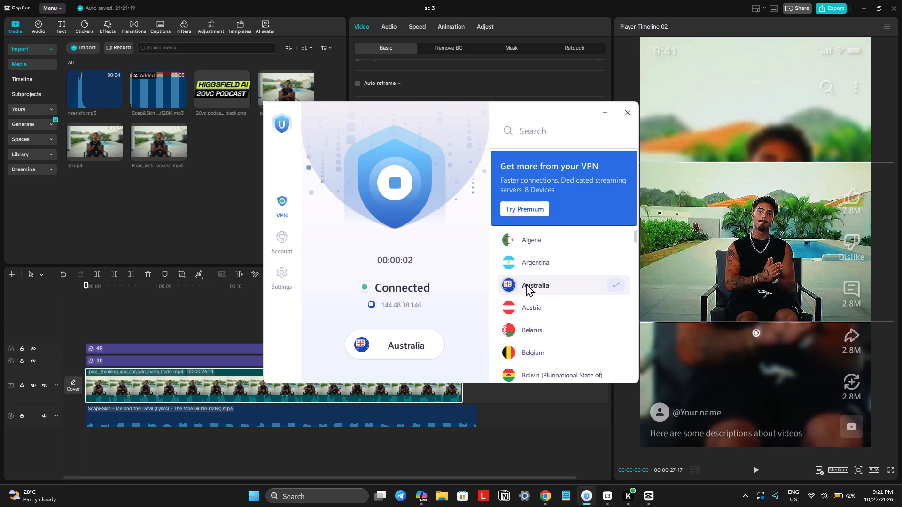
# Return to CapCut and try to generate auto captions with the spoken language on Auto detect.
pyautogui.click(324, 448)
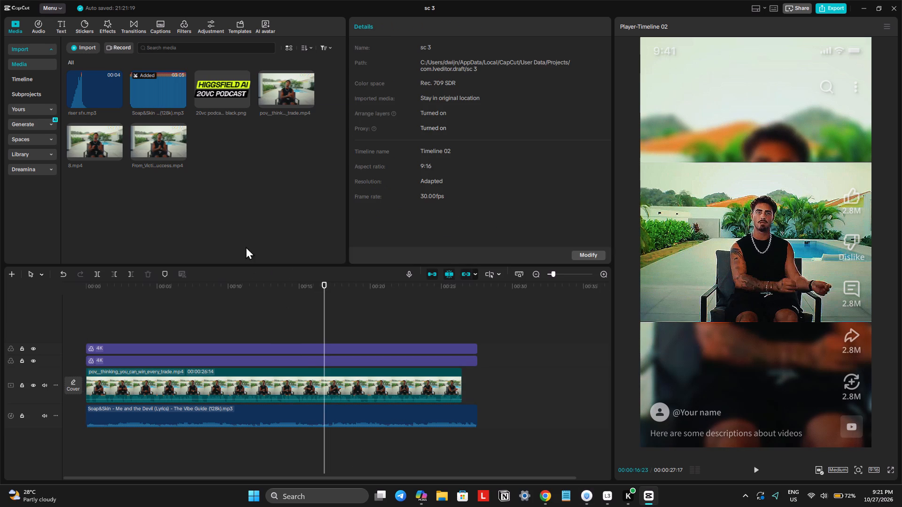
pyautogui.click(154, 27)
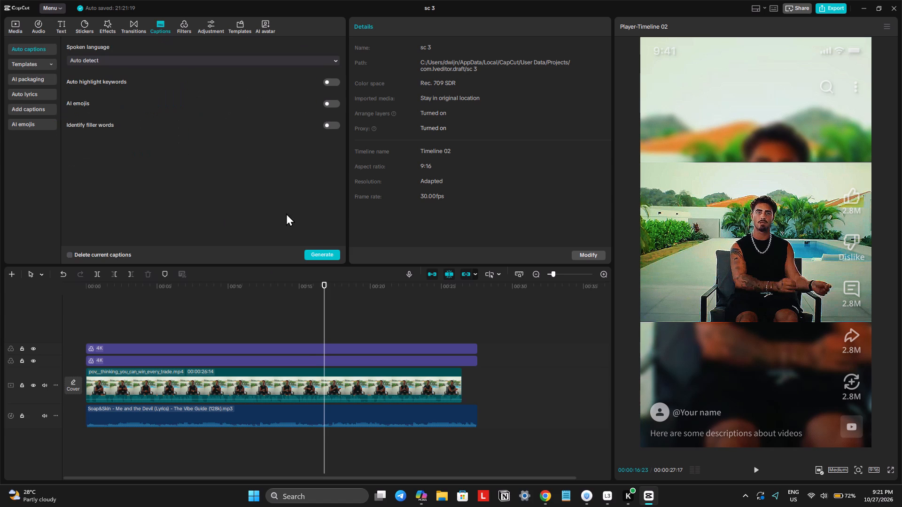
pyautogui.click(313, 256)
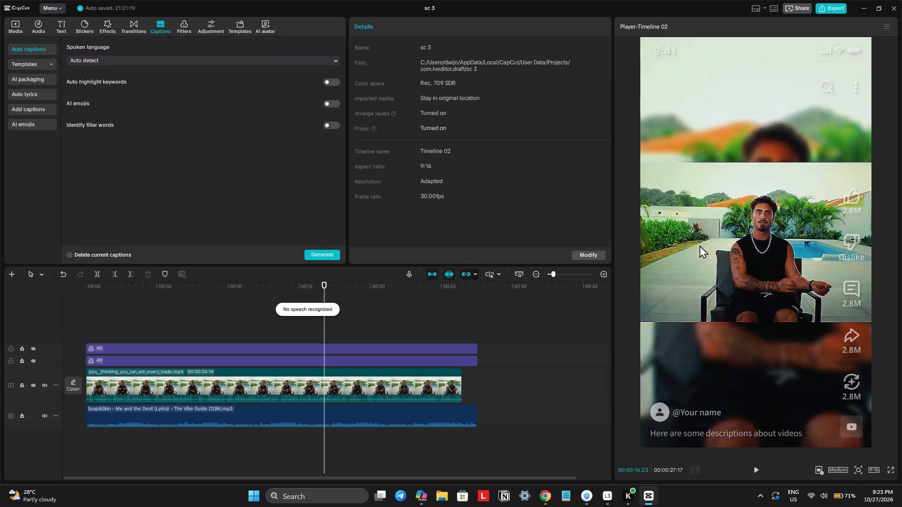
# Restart CapCut by closing the sc 3 project and the home window and launching the app again.
pyautogui.click(899, 5)
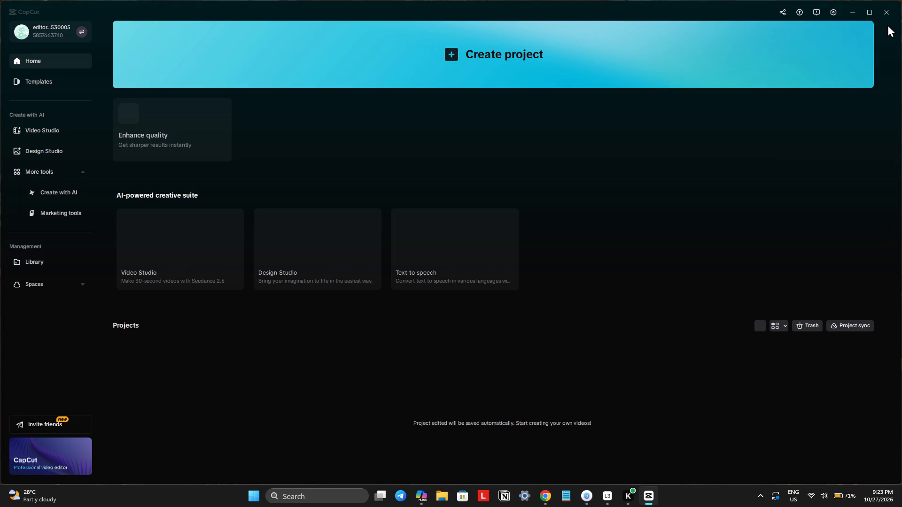
pyautogui.click(880, 5)
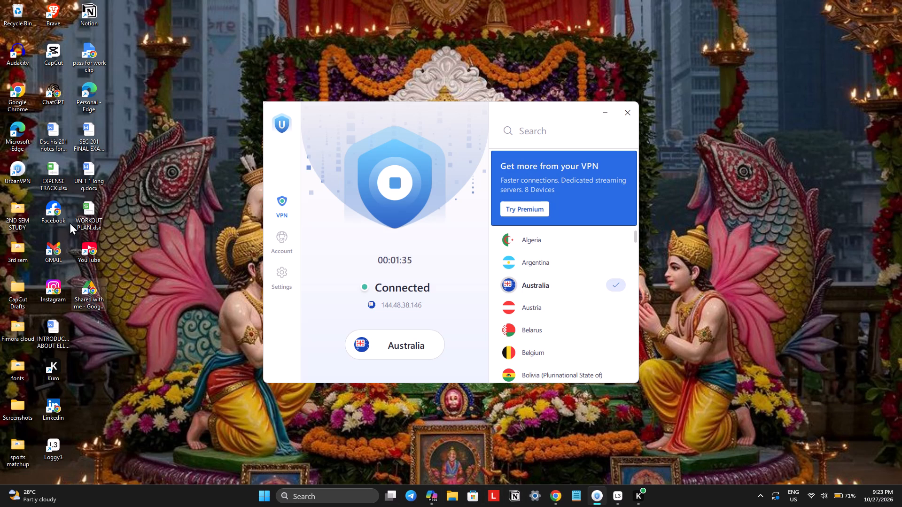
pyautogui.doubleClick(52, 49)
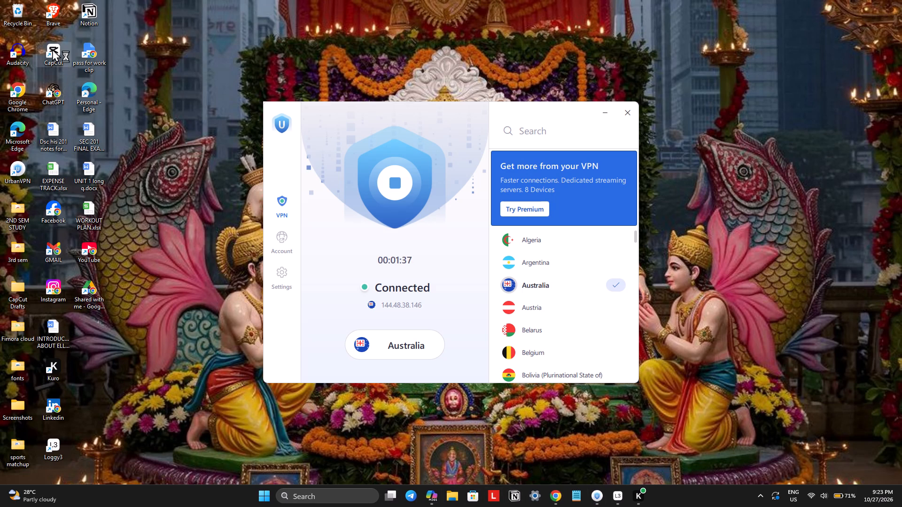
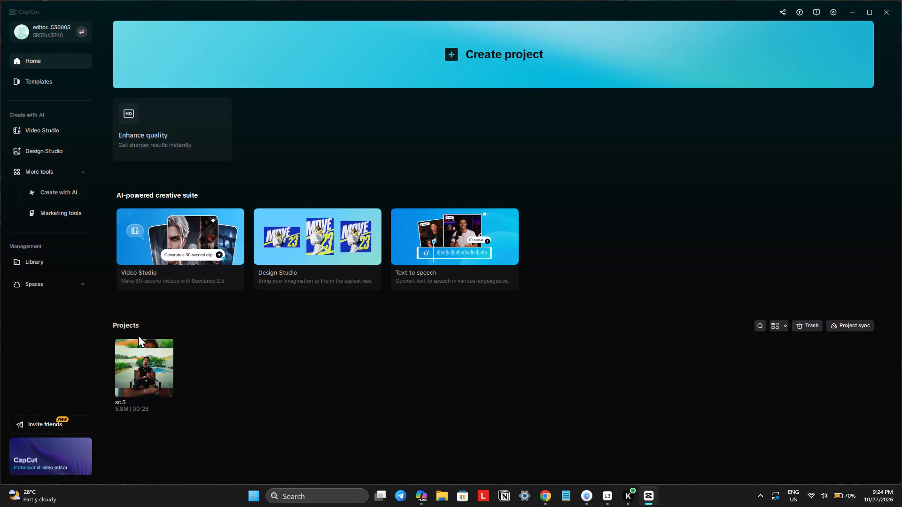
# Reopen the sc 3 project and generate auto captions with the spoken language on Auto detect.
pyautogui.click(144, 368)
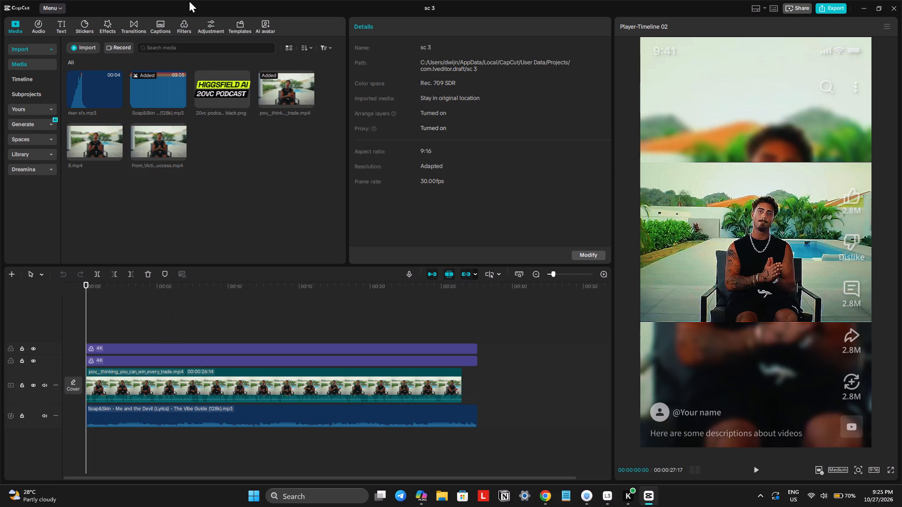
pyautogui.click(165, 29)
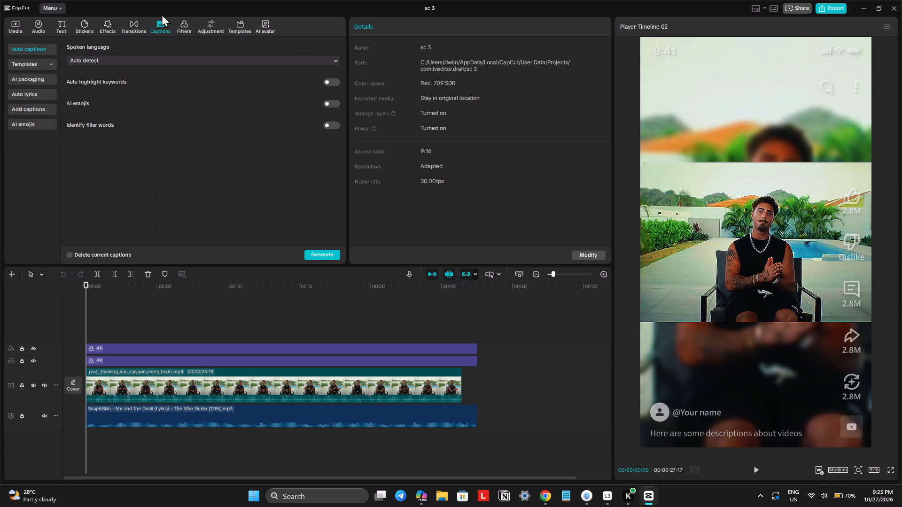
pyautogui.click(322, 253)
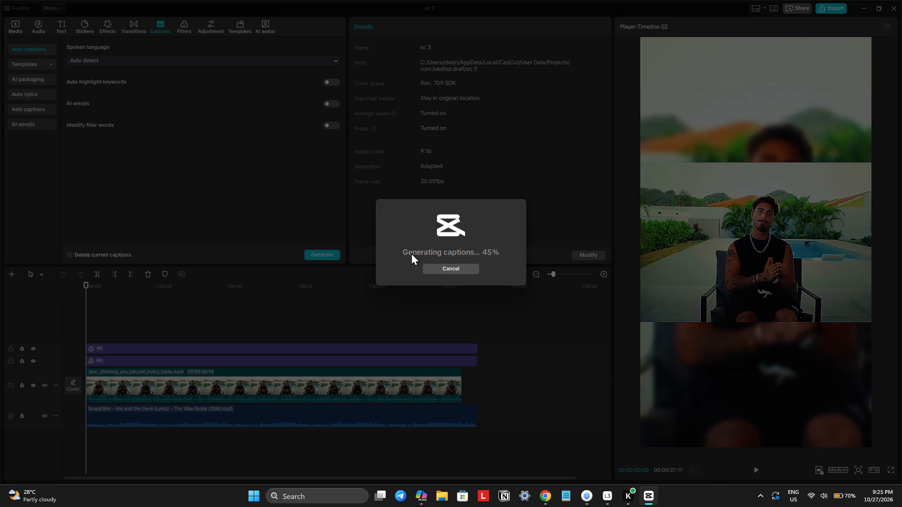
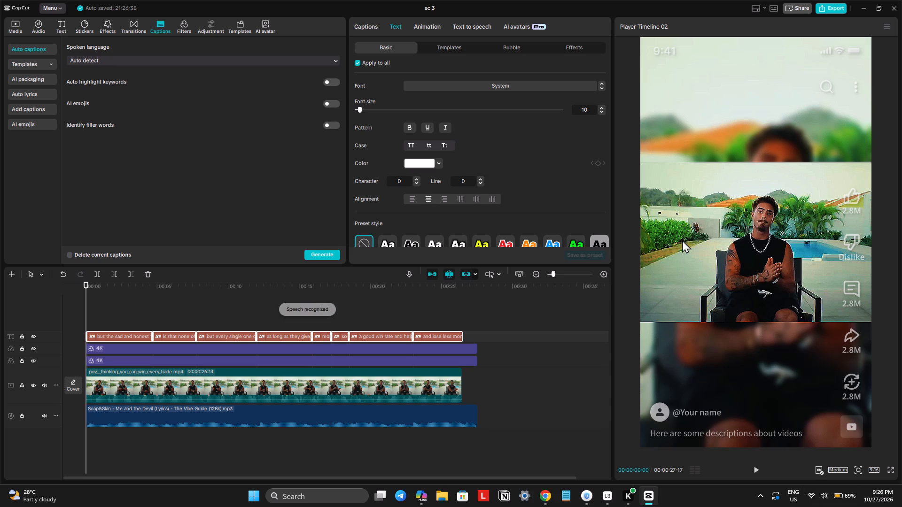
# Set the font of all captions to CreatoDisplay-ExtraBold and their character spacing to -1.
pyautogui.click(464, 84)
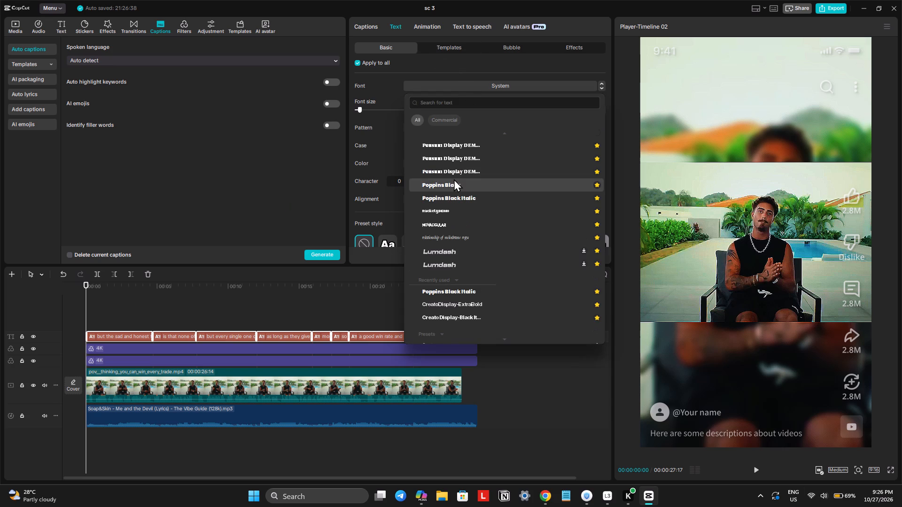
pyautogui.scroll(-2, 454, 179)
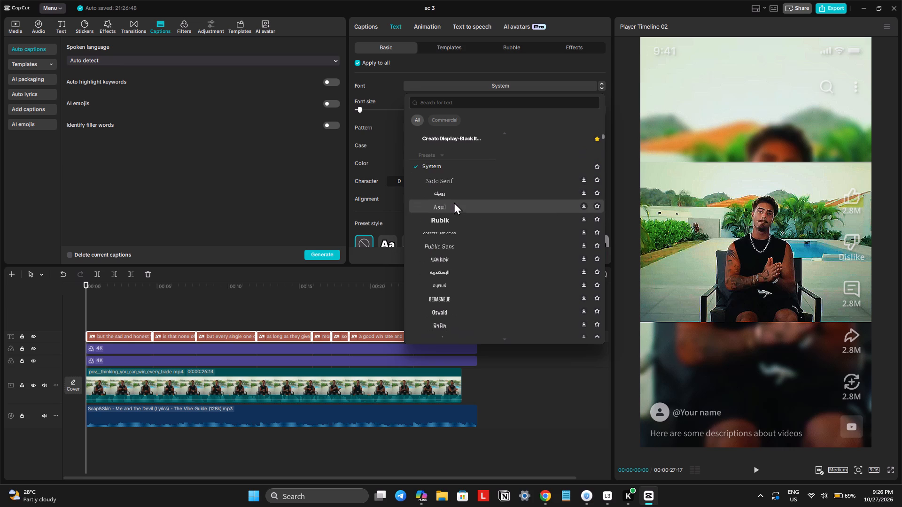
pyautogui.scroll(1, 454, 202)
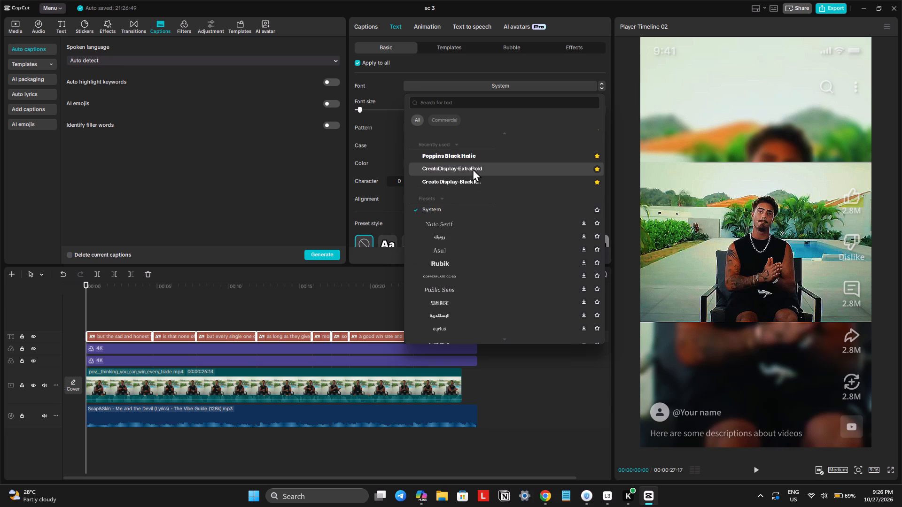
pyautogui.click(473, 169)
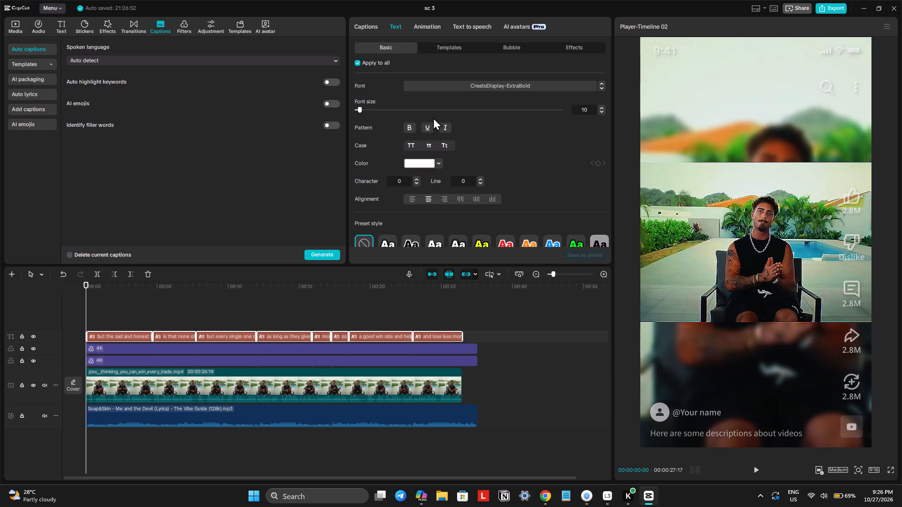
pyautogui.click(416, 183)
# Enable a black shadow on all the captions.
pyautogui.scroll(-6, 508, 165)
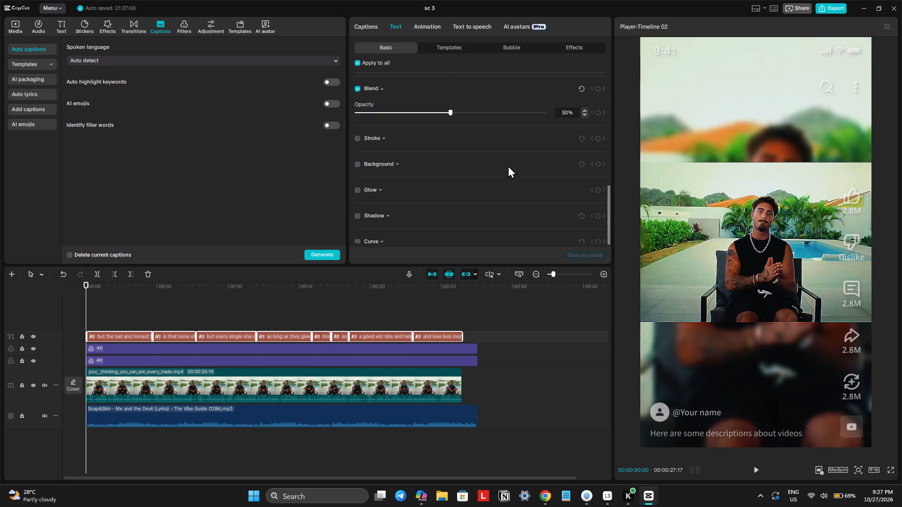
pyautogui.scroll(-1, 508, 165)
pyautogui.click(357, 207)
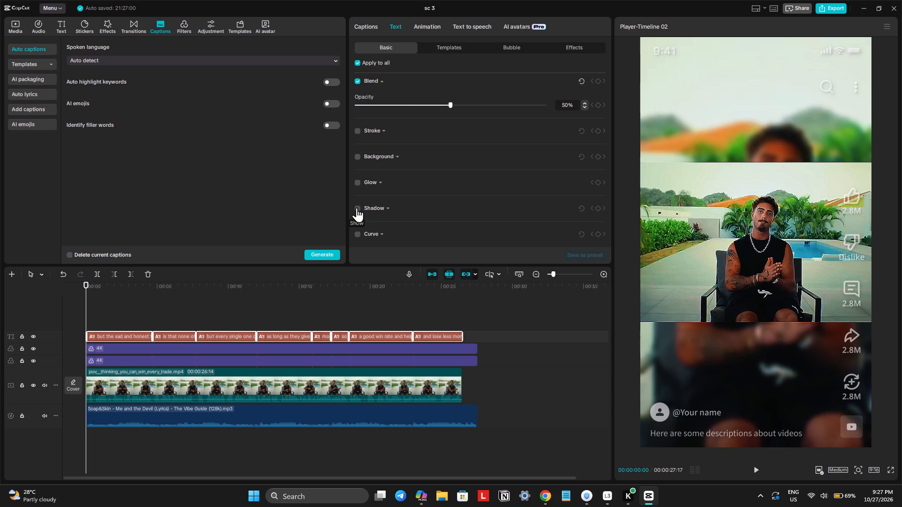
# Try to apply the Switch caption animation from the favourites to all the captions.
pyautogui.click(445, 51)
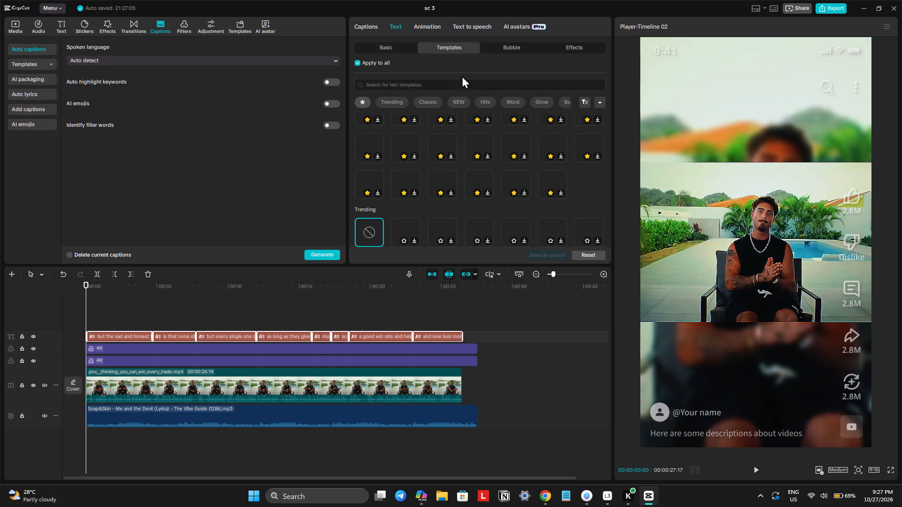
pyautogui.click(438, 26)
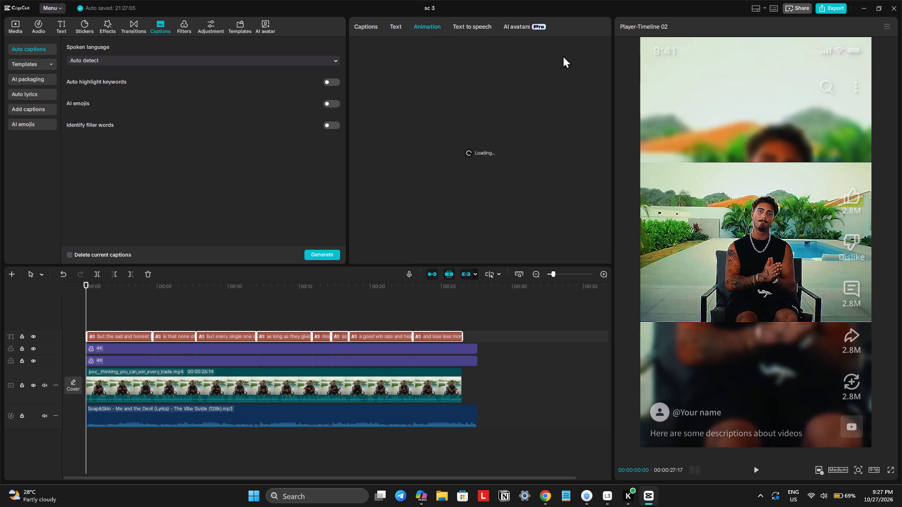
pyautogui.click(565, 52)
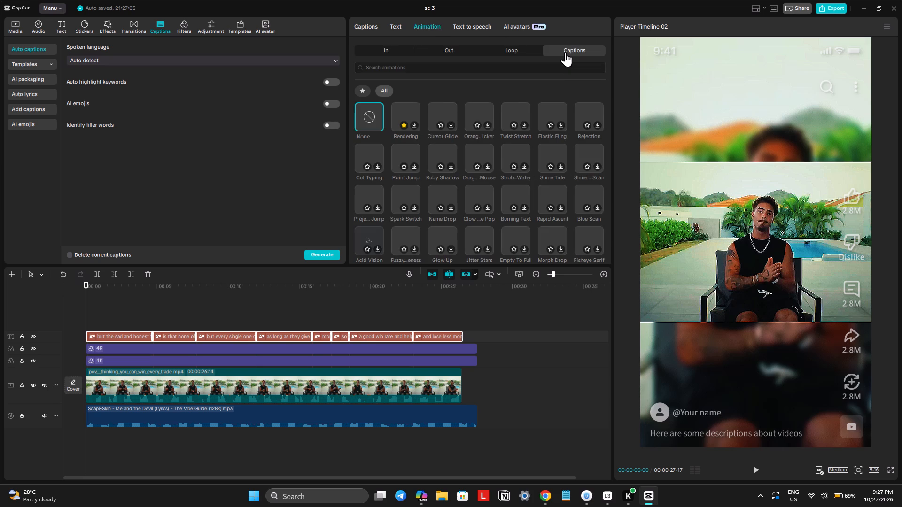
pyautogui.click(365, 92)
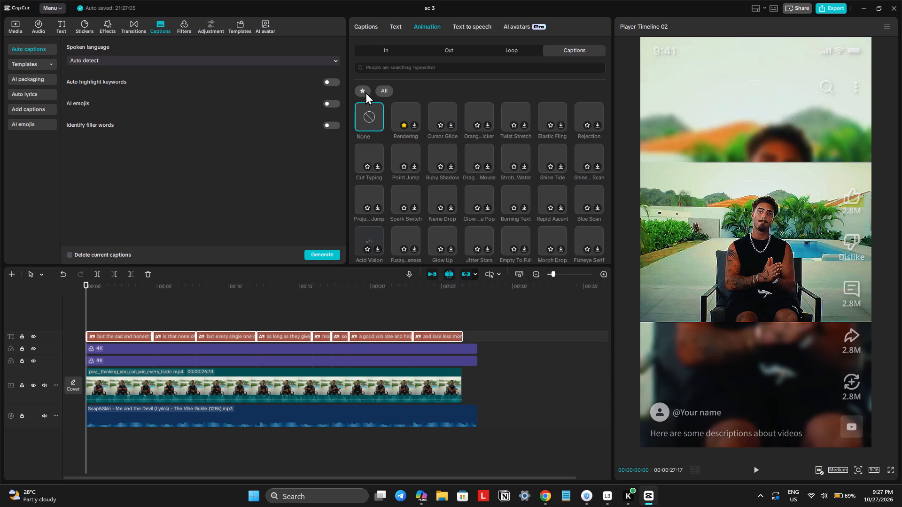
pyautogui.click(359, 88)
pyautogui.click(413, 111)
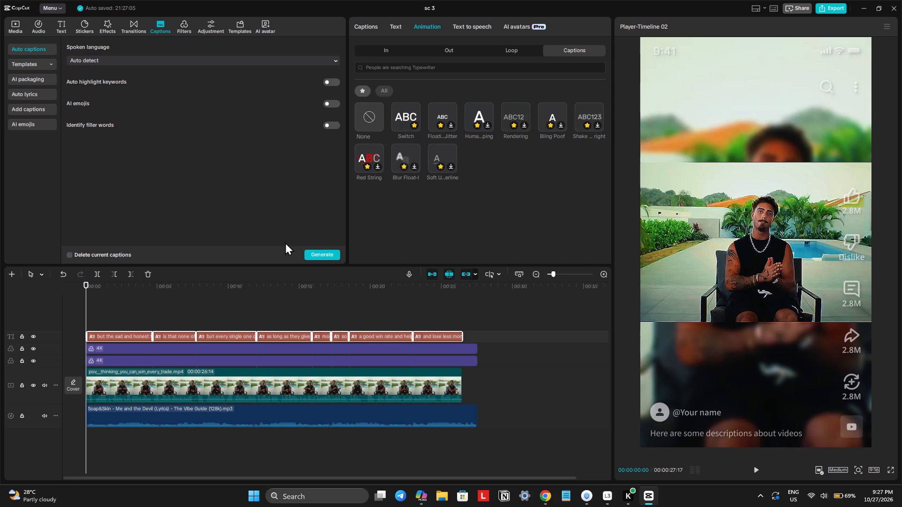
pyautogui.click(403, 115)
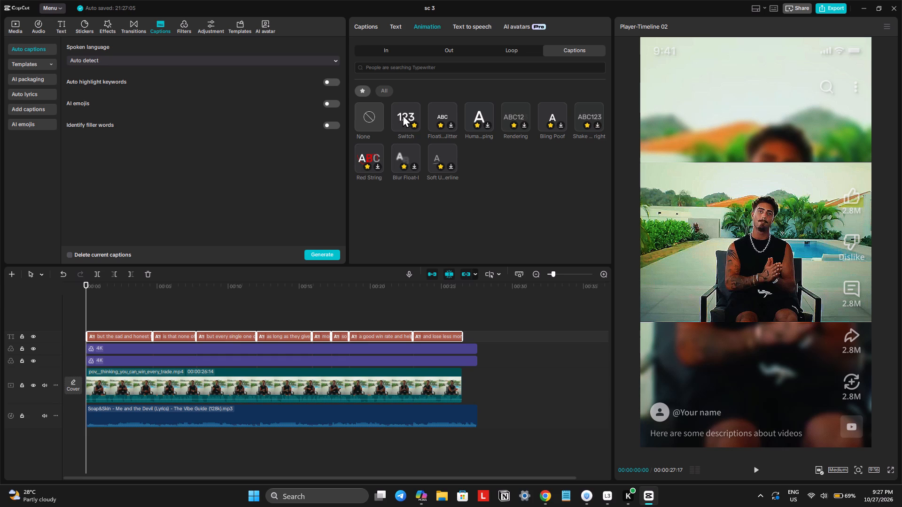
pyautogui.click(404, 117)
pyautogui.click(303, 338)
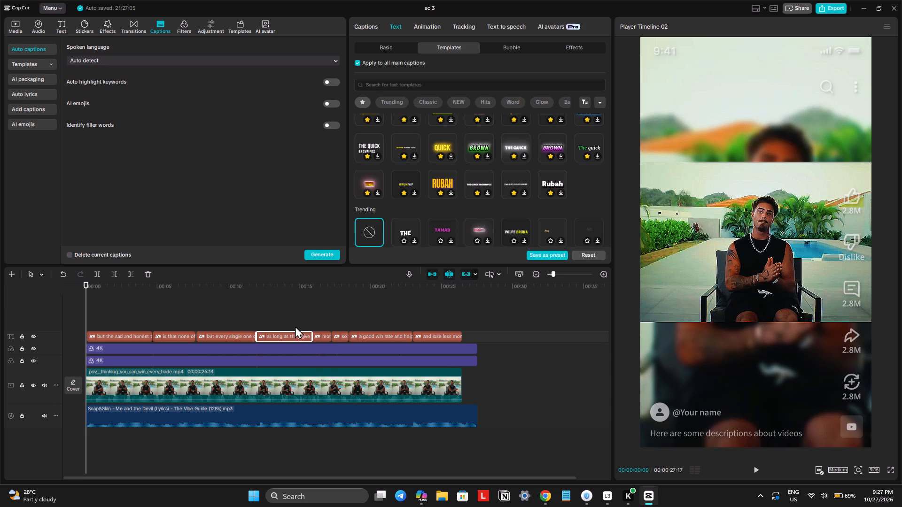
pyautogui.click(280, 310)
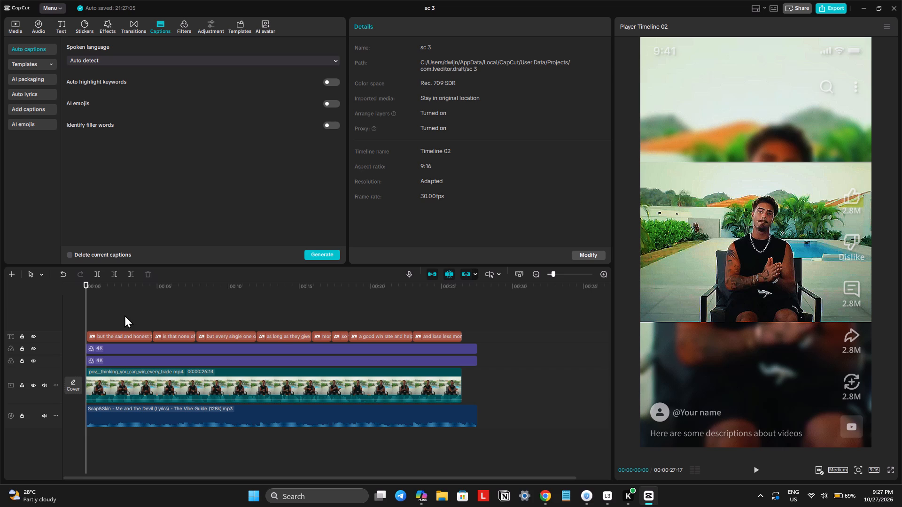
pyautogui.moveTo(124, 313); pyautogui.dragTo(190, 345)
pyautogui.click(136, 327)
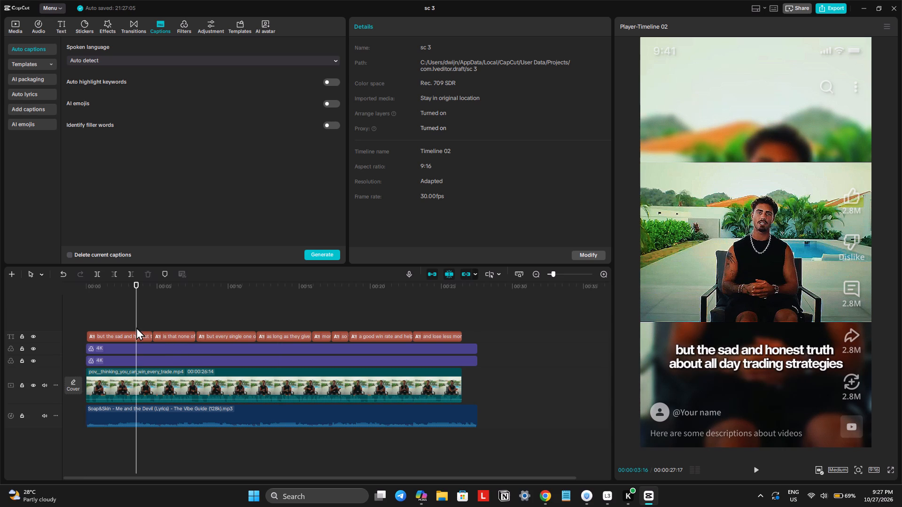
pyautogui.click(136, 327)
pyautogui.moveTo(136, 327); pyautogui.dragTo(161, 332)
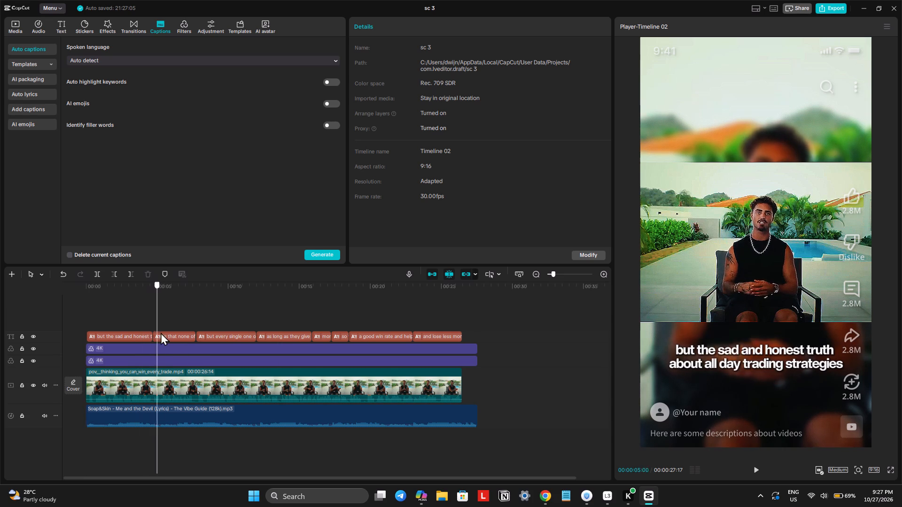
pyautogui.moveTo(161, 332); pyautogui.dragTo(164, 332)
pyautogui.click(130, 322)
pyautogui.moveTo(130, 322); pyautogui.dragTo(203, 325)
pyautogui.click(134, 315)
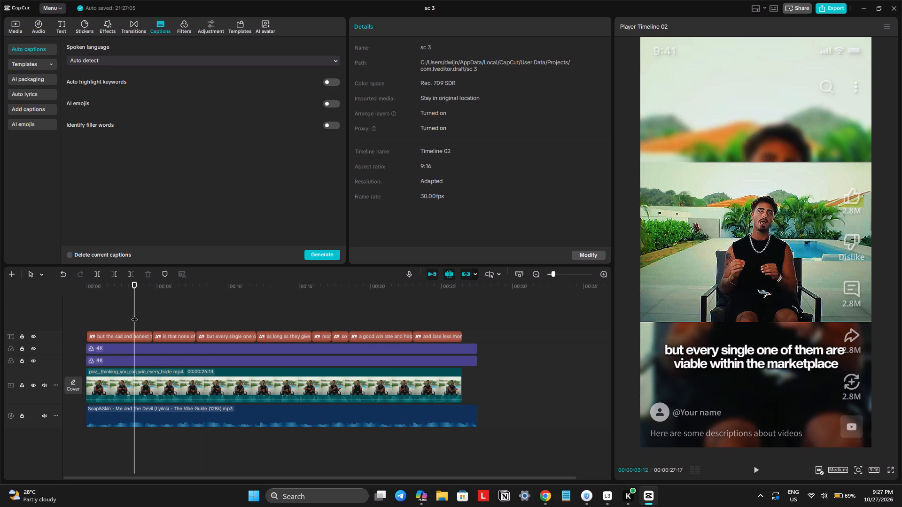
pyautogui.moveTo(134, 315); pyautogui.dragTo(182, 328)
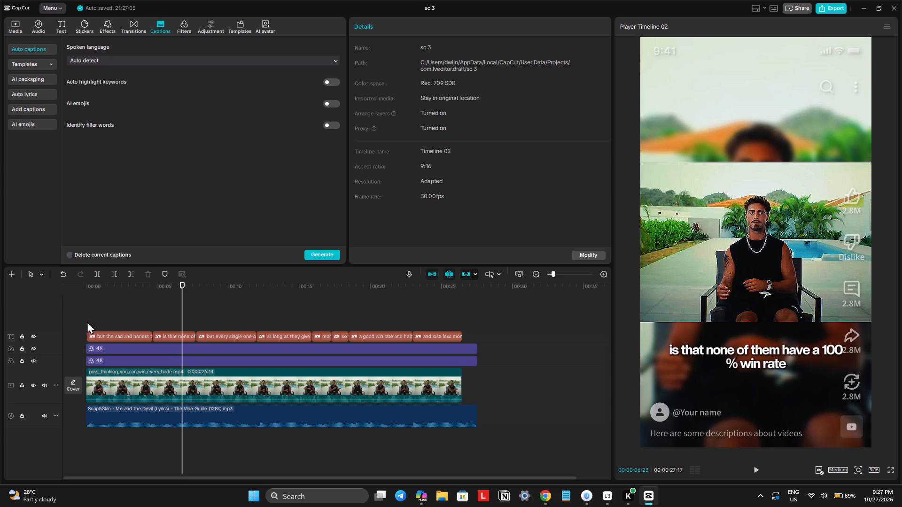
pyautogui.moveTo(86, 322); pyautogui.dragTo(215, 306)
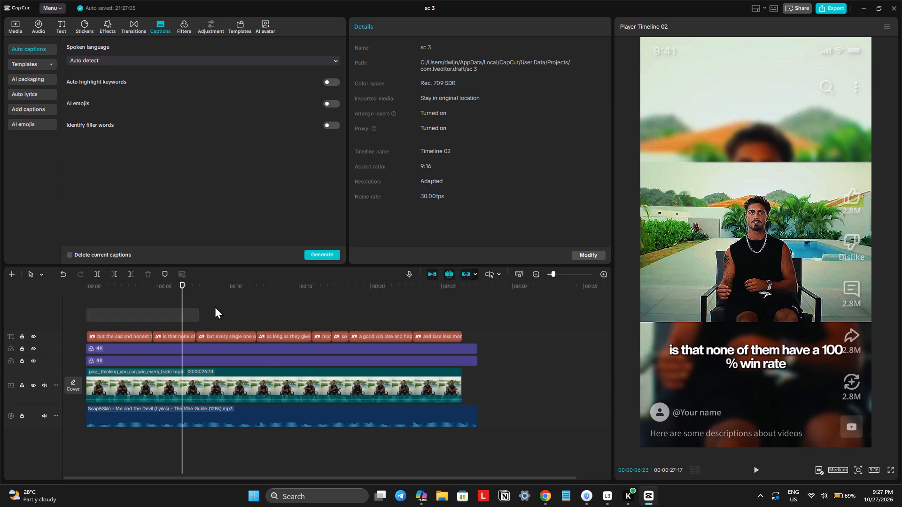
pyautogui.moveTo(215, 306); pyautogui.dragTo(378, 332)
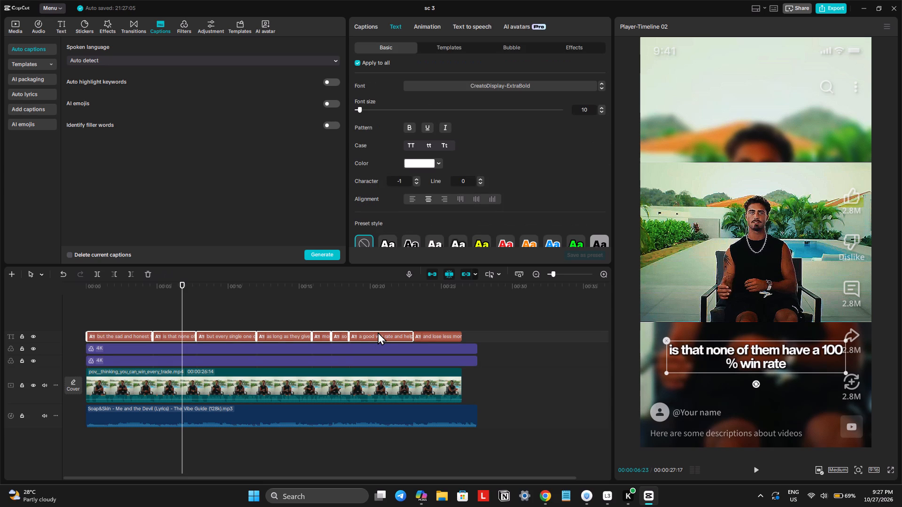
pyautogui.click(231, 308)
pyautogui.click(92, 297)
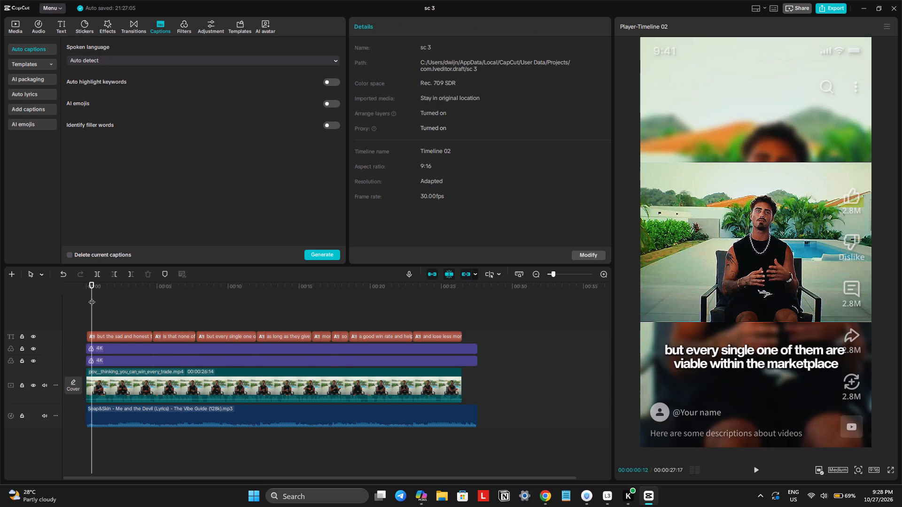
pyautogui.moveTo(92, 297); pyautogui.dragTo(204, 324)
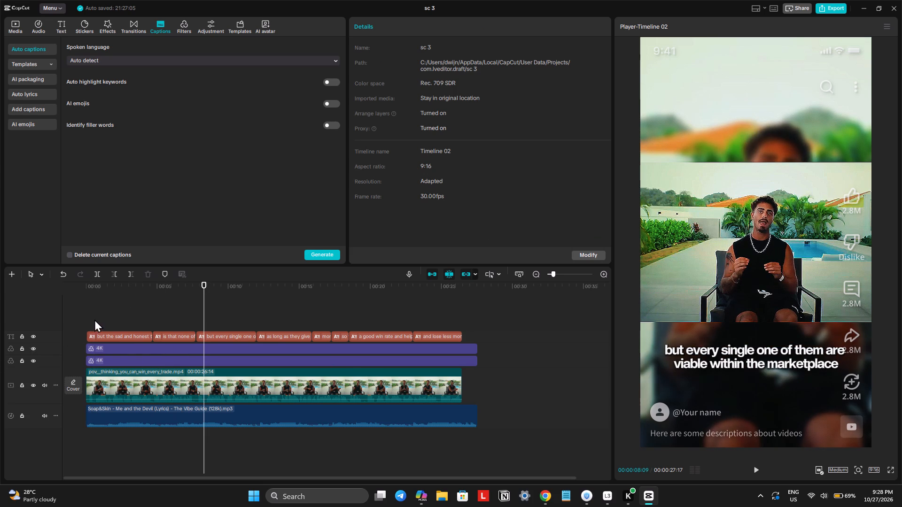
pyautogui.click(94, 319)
# Select every caption clip on the timeline and apply the favourite Switch caption animation to them.
pyautogui.moveTo(90, 322); pyautogui.dragTo(397, 331)
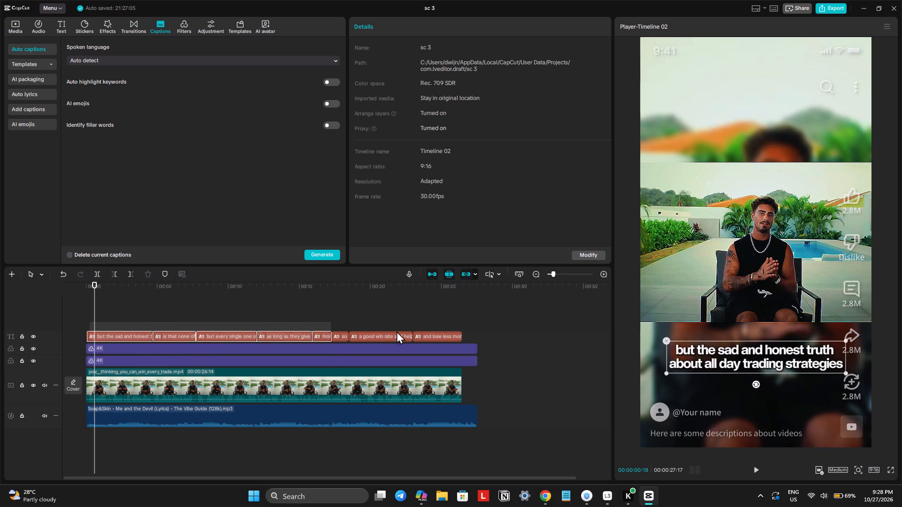
pyautogui.moveTo(397, 331); pyautogui.dragTo(474, 342)
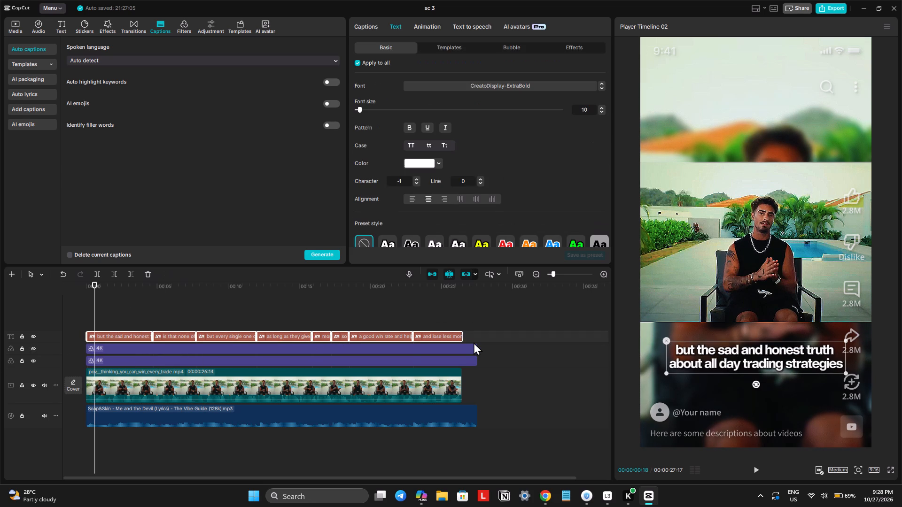
pyautogui.click(433, 25)
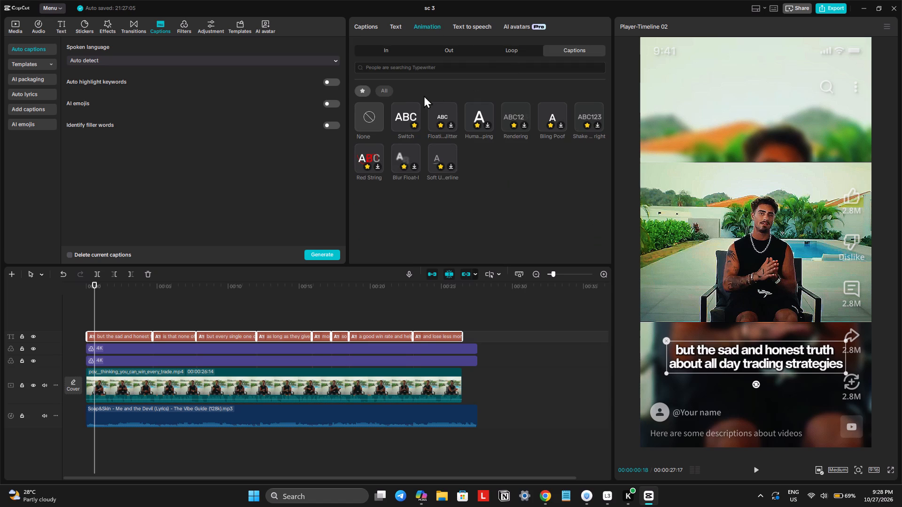
pyautogui.click(405, 114)
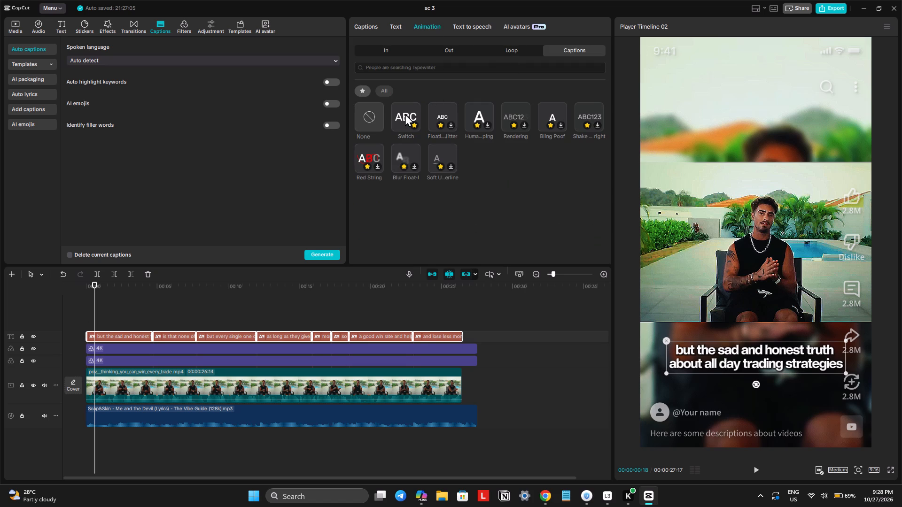
pyautogui.click(411, 110)
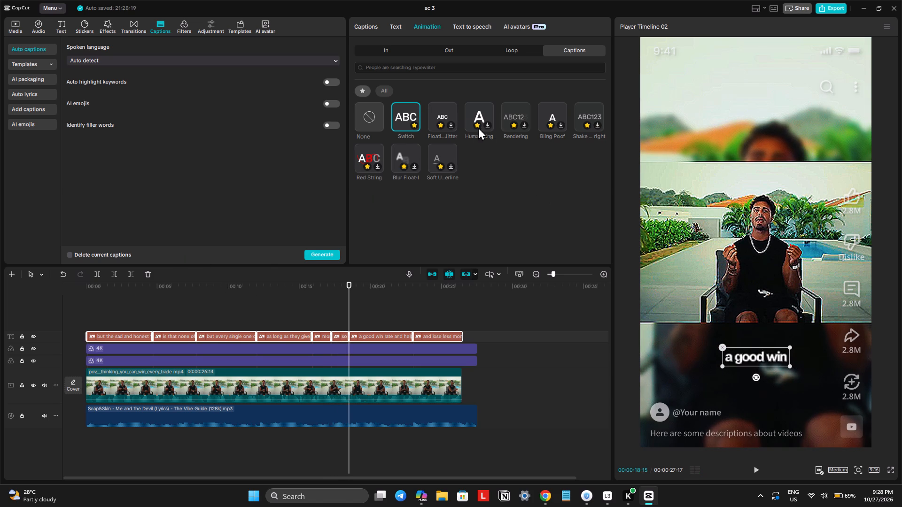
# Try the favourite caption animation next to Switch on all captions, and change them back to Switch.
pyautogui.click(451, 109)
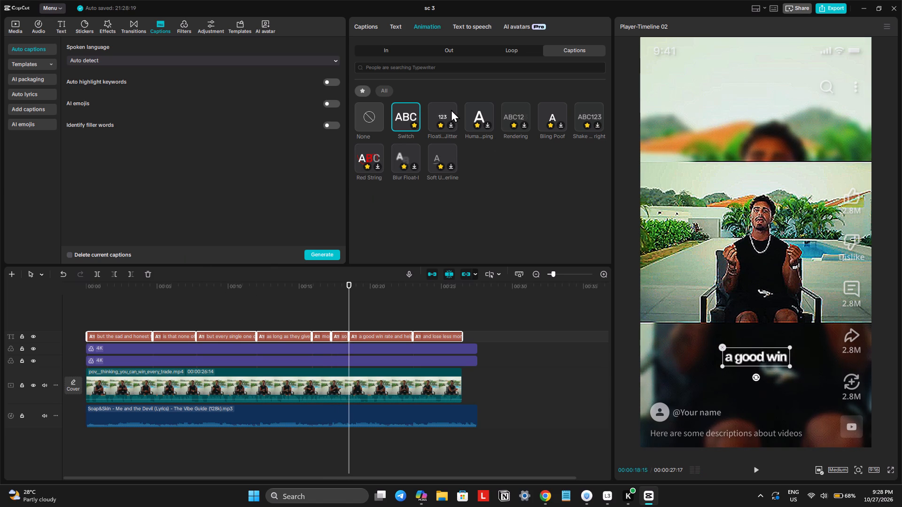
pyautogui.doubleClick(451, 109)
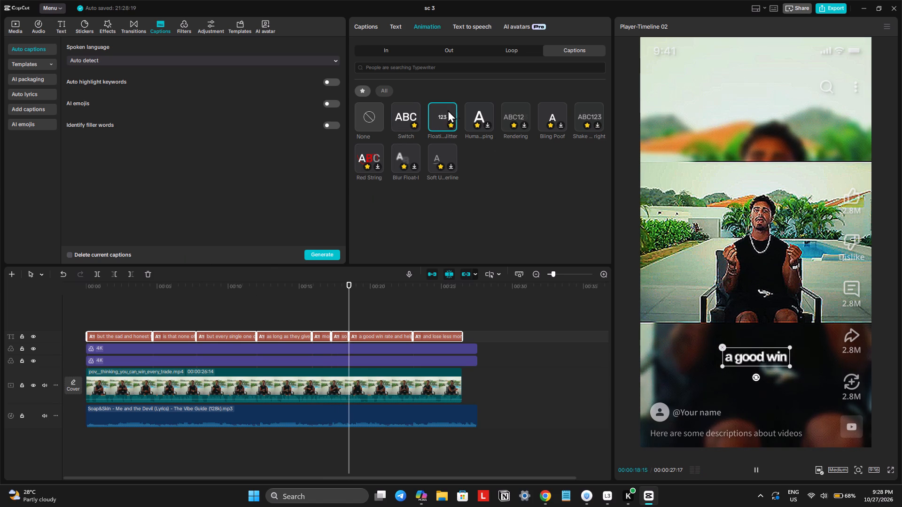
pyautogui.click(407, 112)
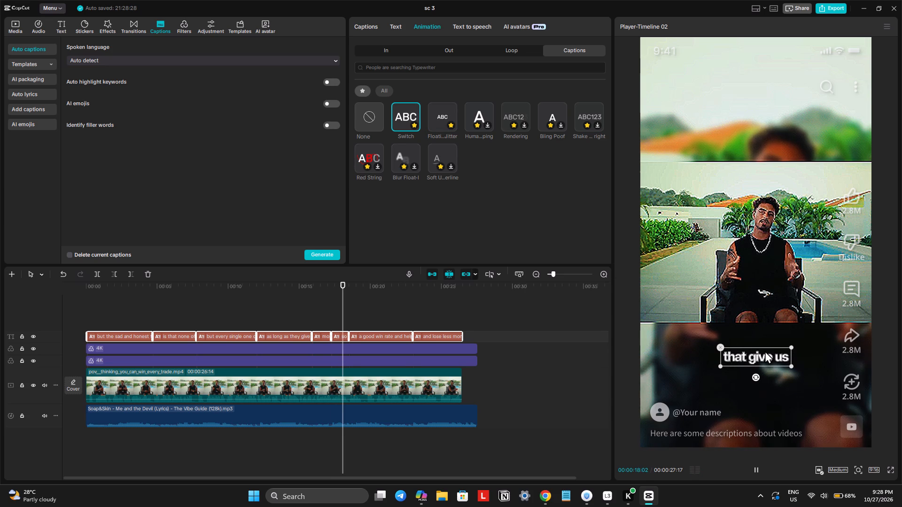
# Move the captions up in the preview to the bottom edge of the sharp foreground clip.
pyautogui.moveTo(764, 351); pyautogui.dragTo(760, 321)
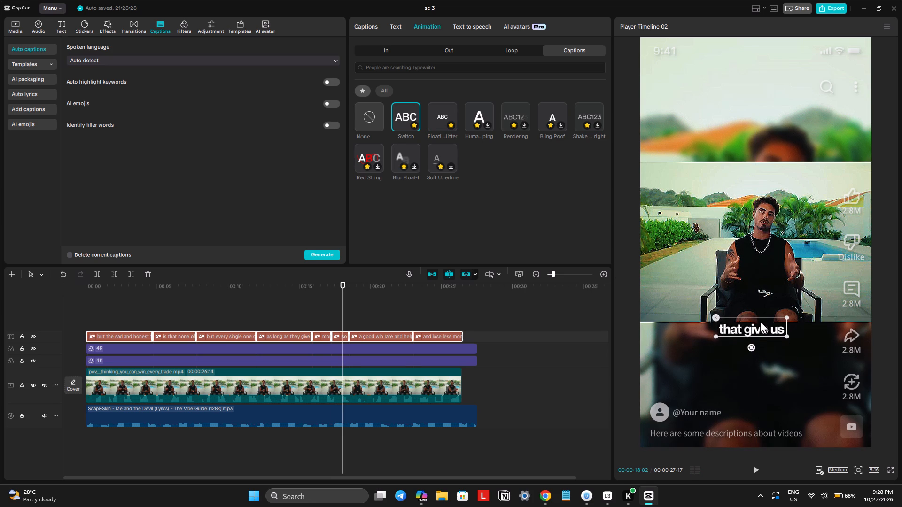
# Move all the captions slightly higher in the preview so they sit just inside the sharp clip's bottom edge.
pyautogui.moveTo(760, 321); pyautogui.dragTo(760, 307)
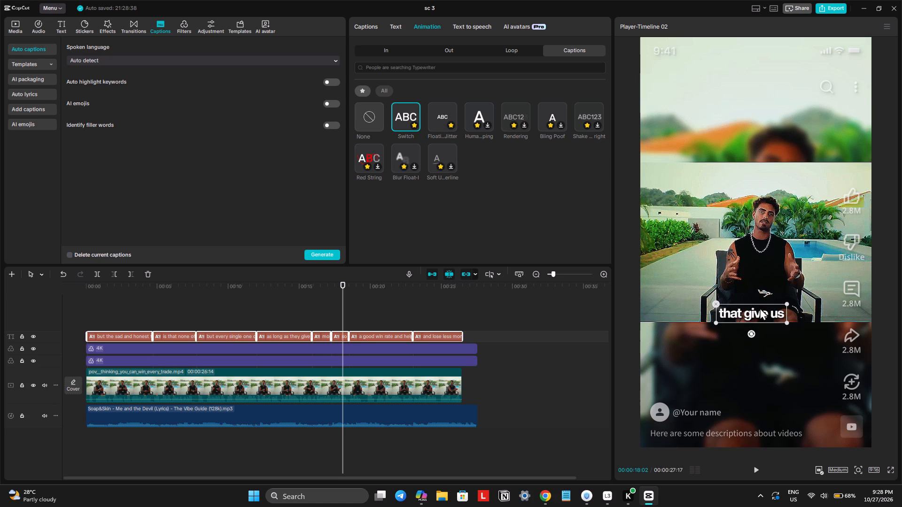
pyautogui.click(137, 296)
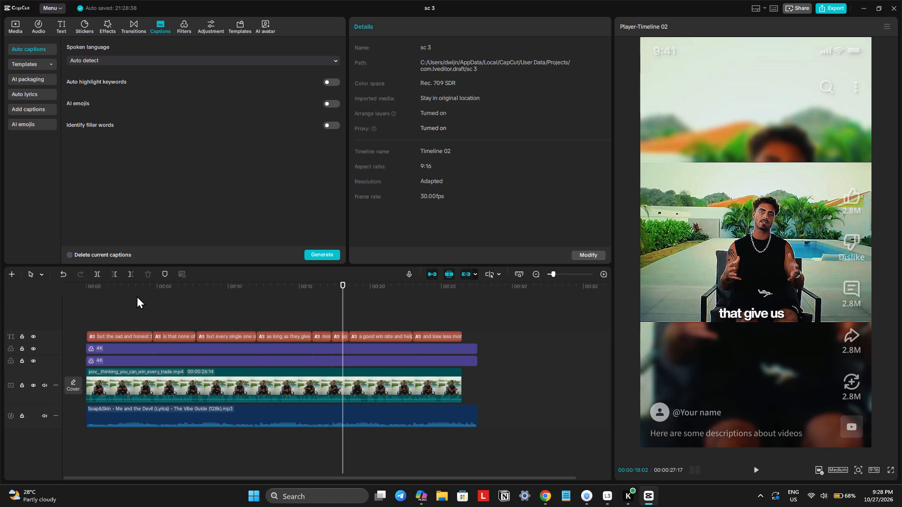
# Return the playhead to the start of the timeline and check the first caption in the preview.
pyautogui.moveTo(134, 299); pyautogui.dragTo(60, 304)
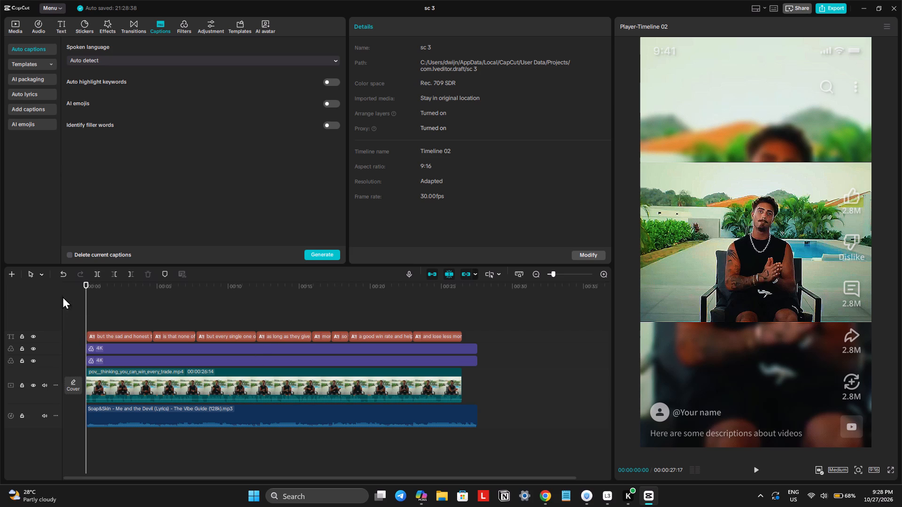
pyautogui.moveTo(61, 311); pyautogui.dragTo(0, 328)
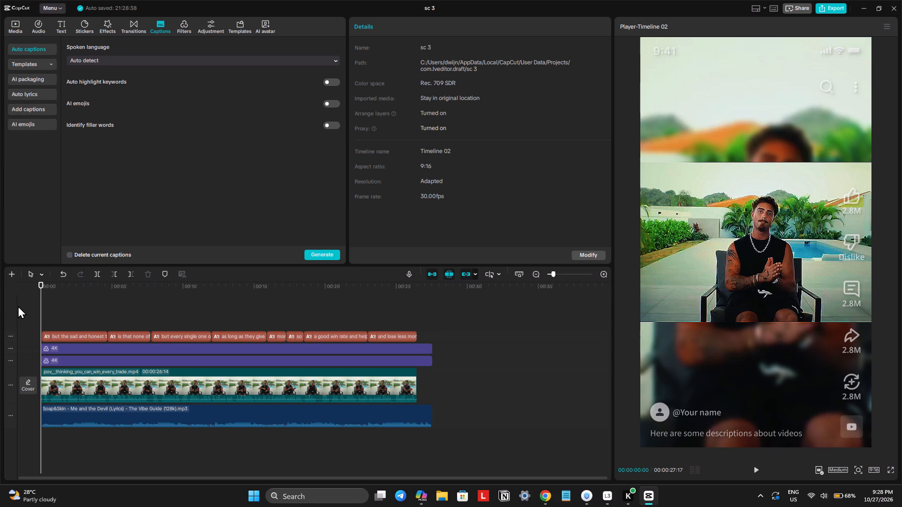
pyautogui.moveTo(17, 303); pyautogui.dragTo(25, 307)
pyautogui.click(63, 307)
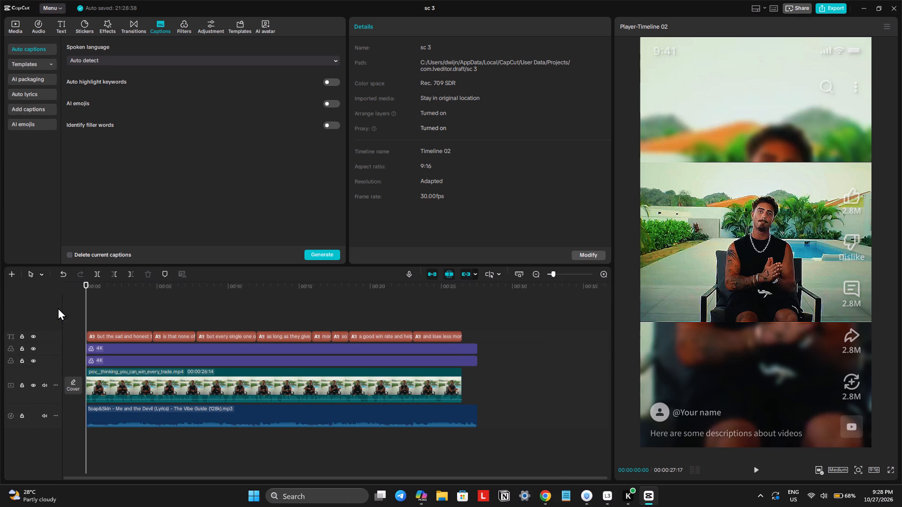
pyautogui.click(62, 308)
pyautogui.click(100, 286)
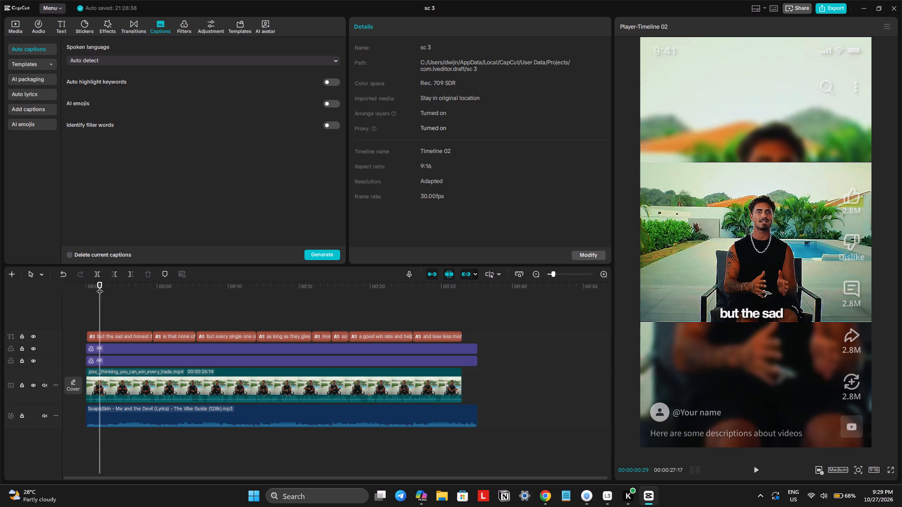
pyautogui.click(91, 291)
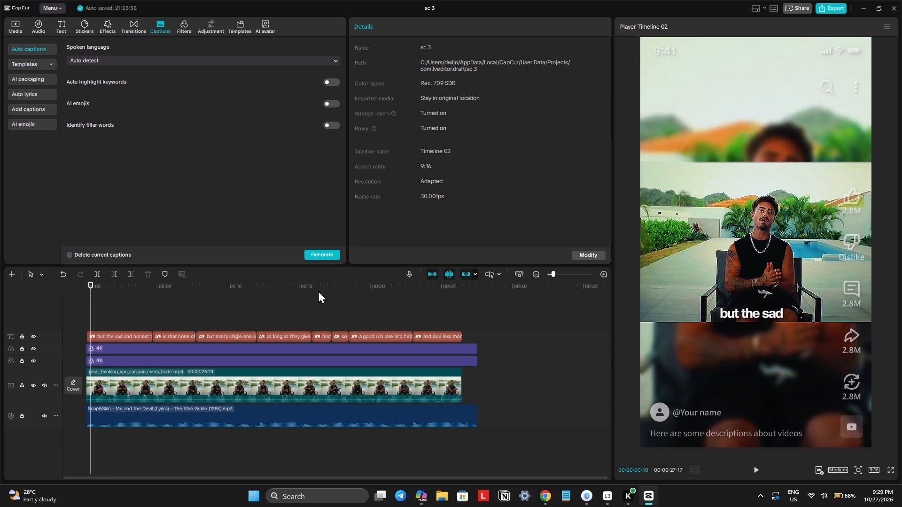
pyautogui.click(273, 339)
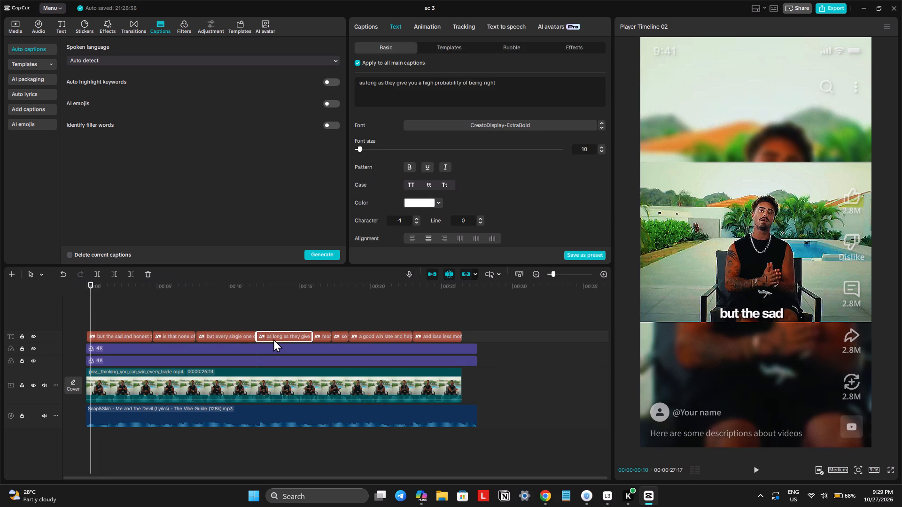
pyautogui.click(273, 339)
pyautogui.click(369, 29)
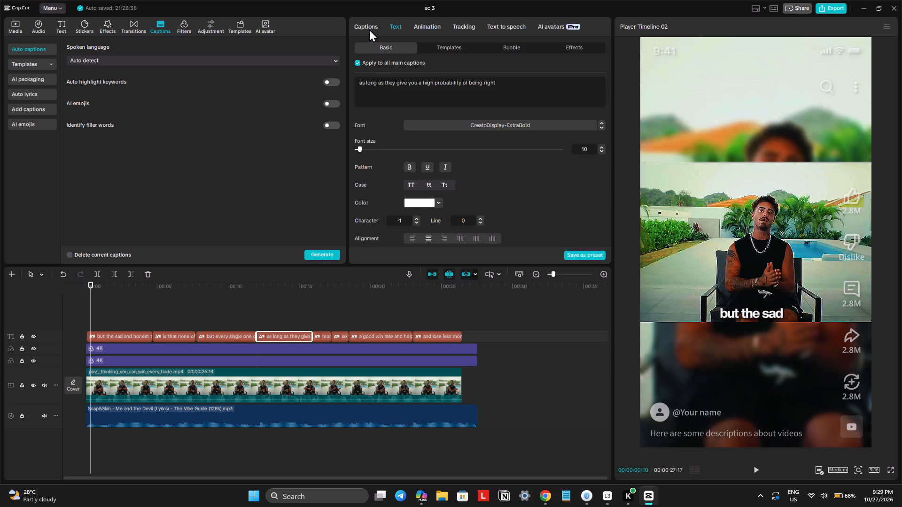
pyautogui.click(369, 29)
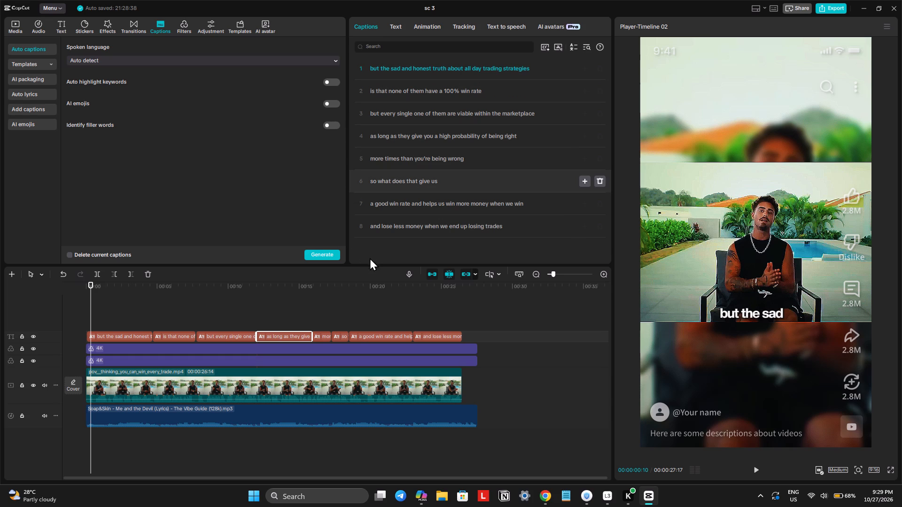
pyautogui.moveTo(369, 265); pyautogui.dragTo(366, 292)
pyautogui.press('shift+super+s')
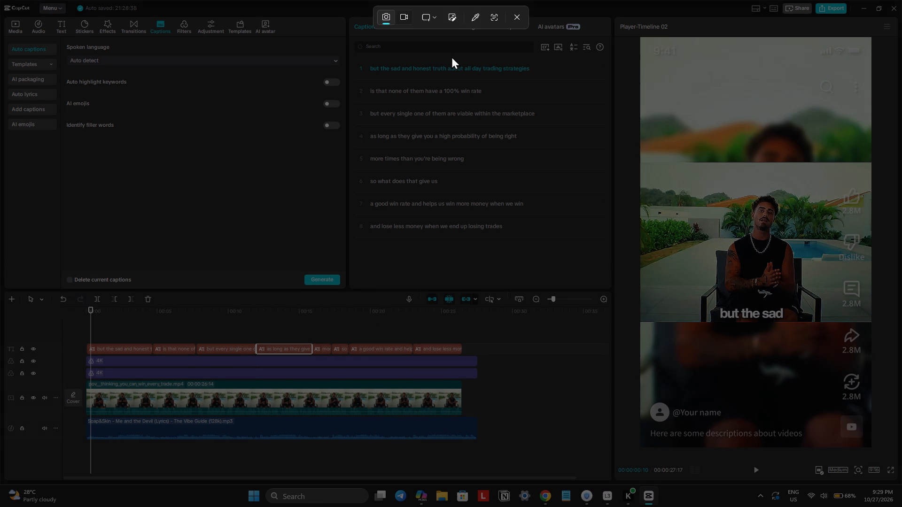
pyautogui.click(495, 19)
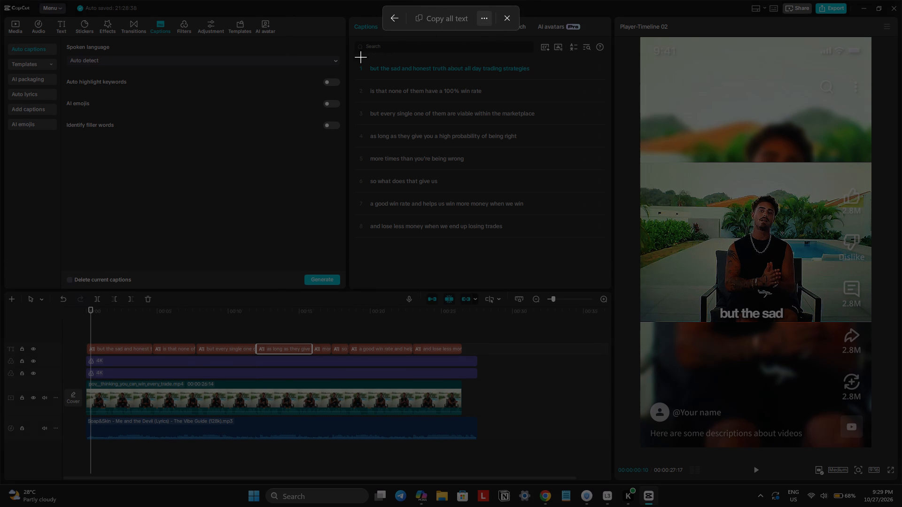
pyautogui.moveTo(360, 57); pyautogui.dragTo(502, 145)
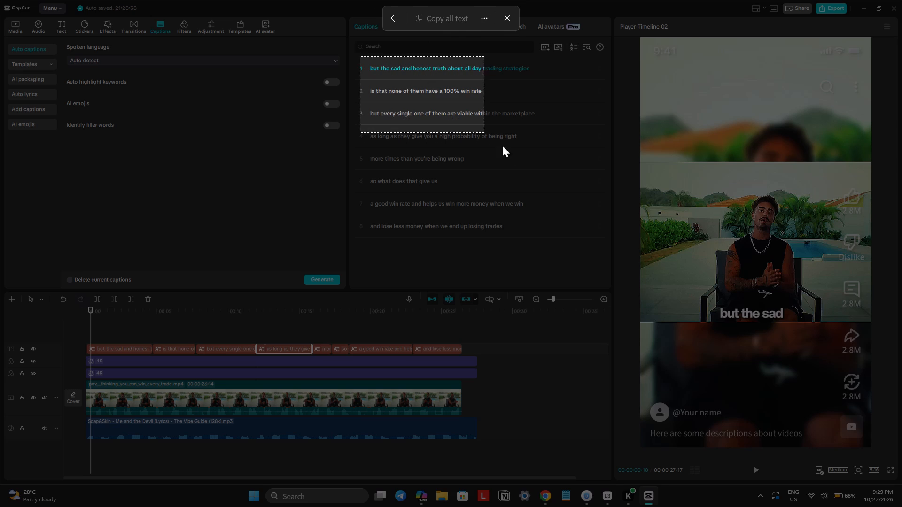
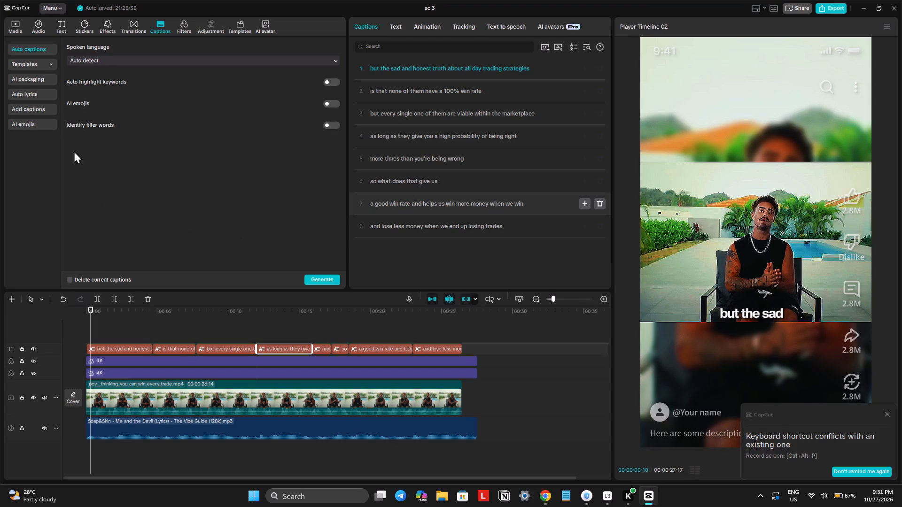
# Switch to CapCut, show the options for adding text, and dismiss the keyboard shortcut conflict notification.
pyautogui.click(64, 29)
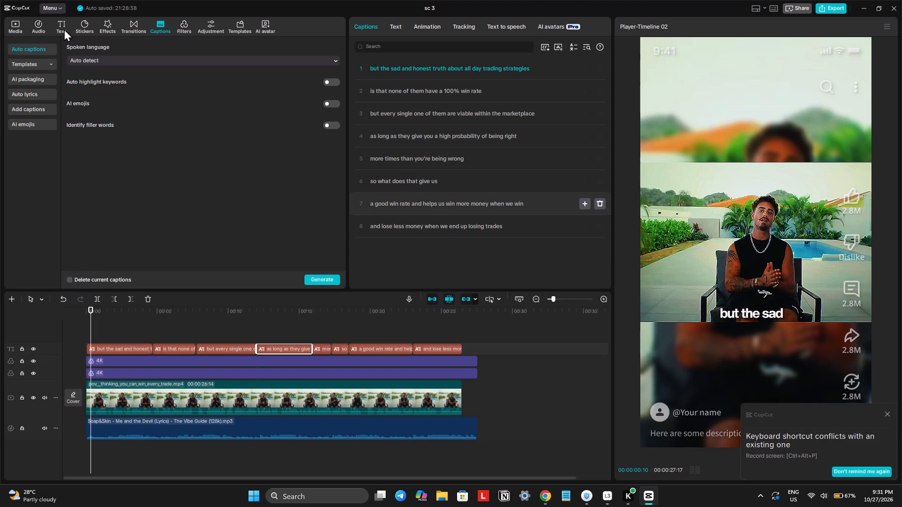
pyautogui.click(62, 28)
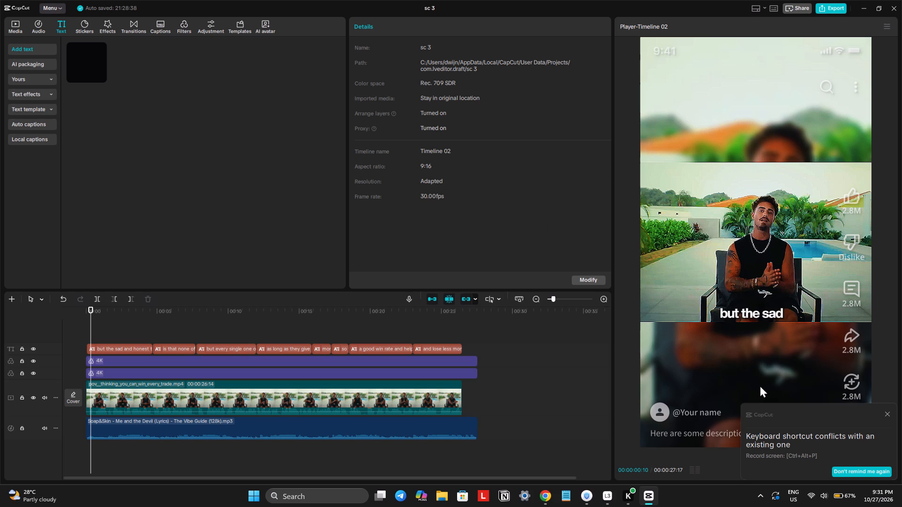
pyautogui.click(887, 414)
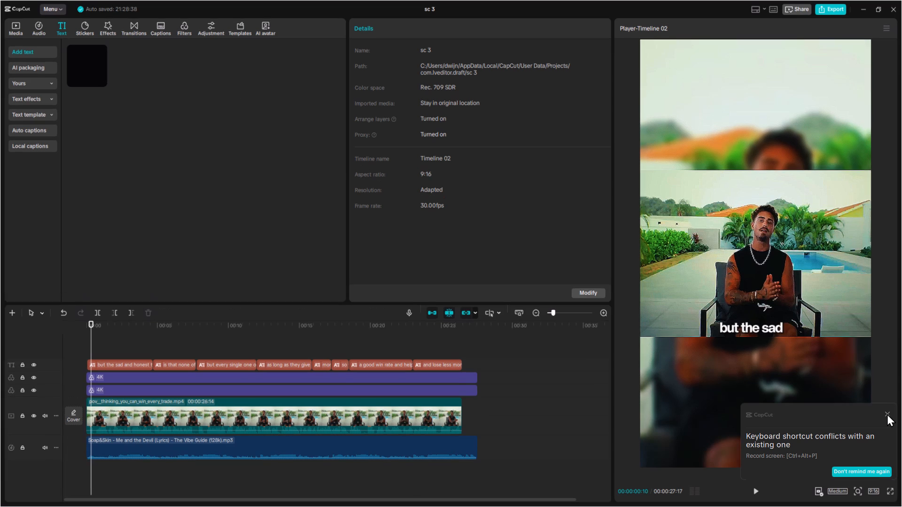
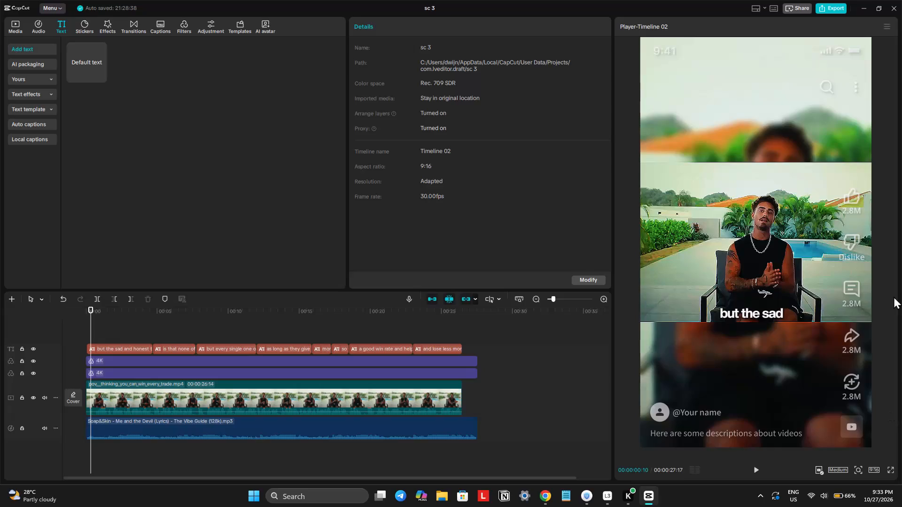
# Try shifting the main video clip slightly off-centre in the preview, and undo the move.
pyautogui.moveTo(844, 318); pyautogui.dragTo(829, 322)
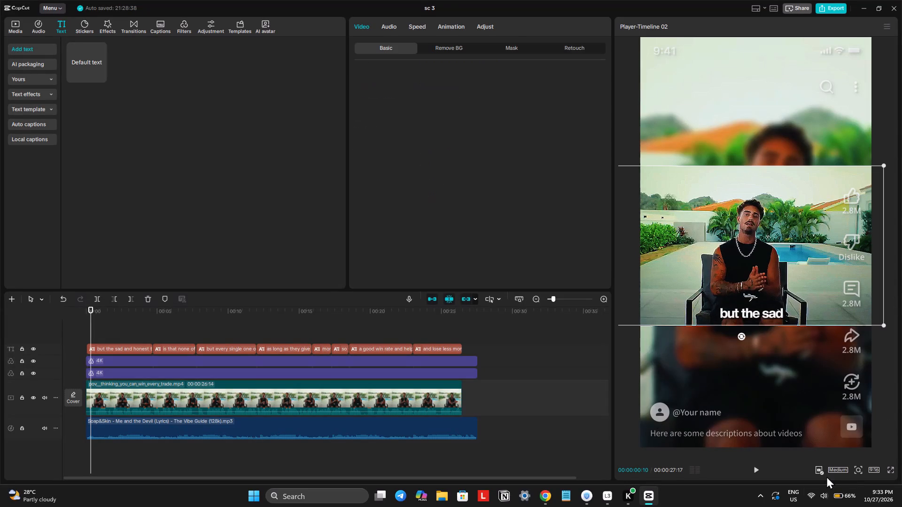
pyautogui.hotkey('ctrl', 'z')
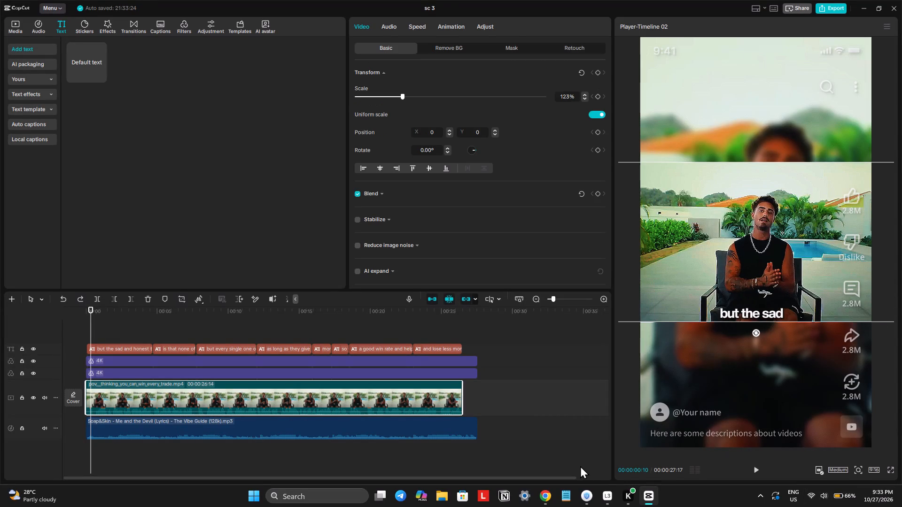
# Add a default text at 00:00:00:00 and replace its content with the copied hook, breaking the line after "WINS".
pyautogui.click(109, 318)
pyautogui.moveTo(109, 318); pyautogui.dragTo(68, 327)
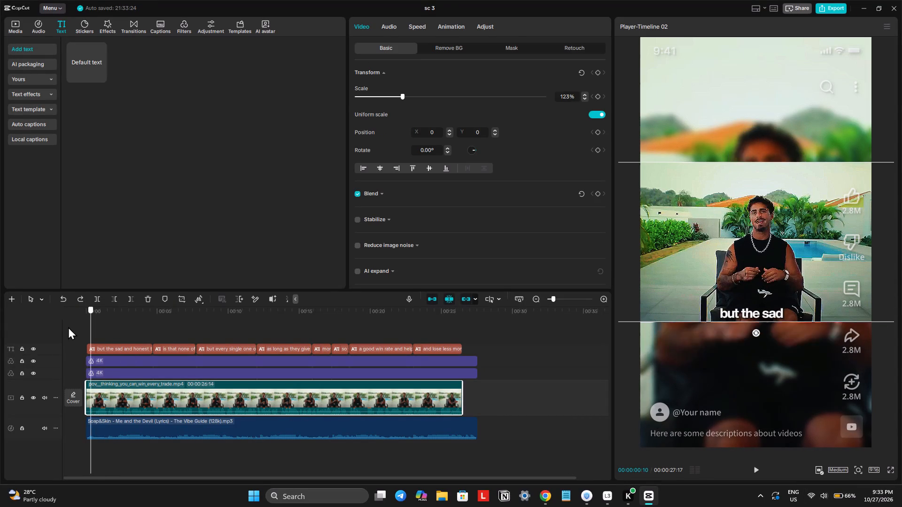
pyautogui.moveTo(68, 327); pyautogui.dragTo(71, 328)
pyautogui.click(161, 318)
pyautogui.moveTo(161, 318); pyautogui.dragTo(429, 342)
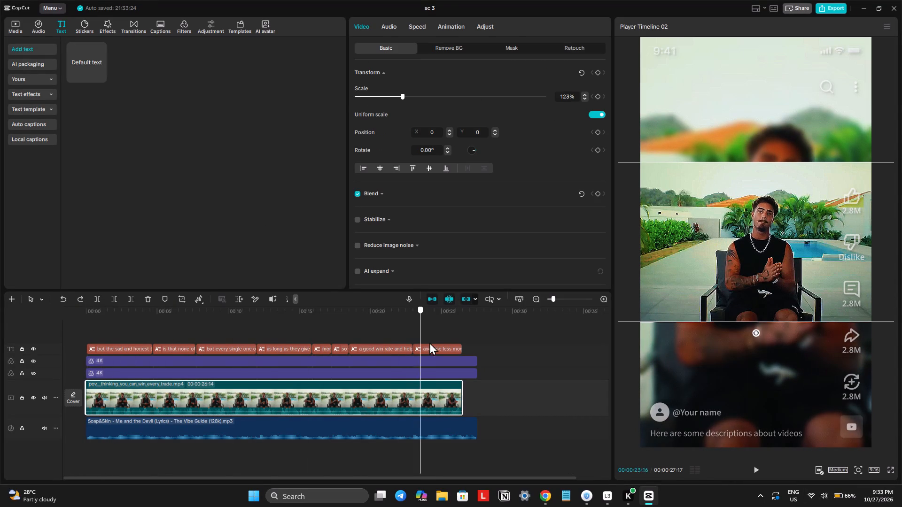
pyautogui.moveTo(429, 342); pyautogui.dragTo(0, 465)
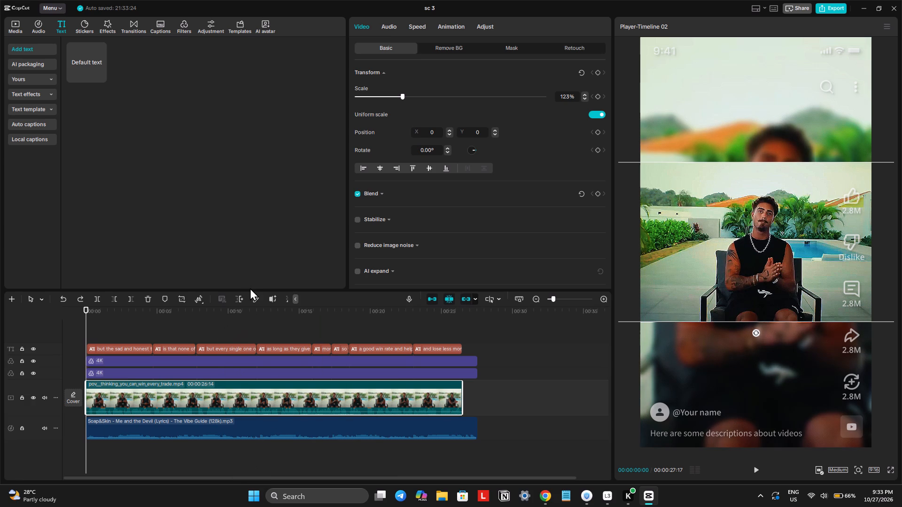
pyautogui.moveTo(252, 291); pyautogui.dragTo(252, 281)
pyautogui.click(223, 317)
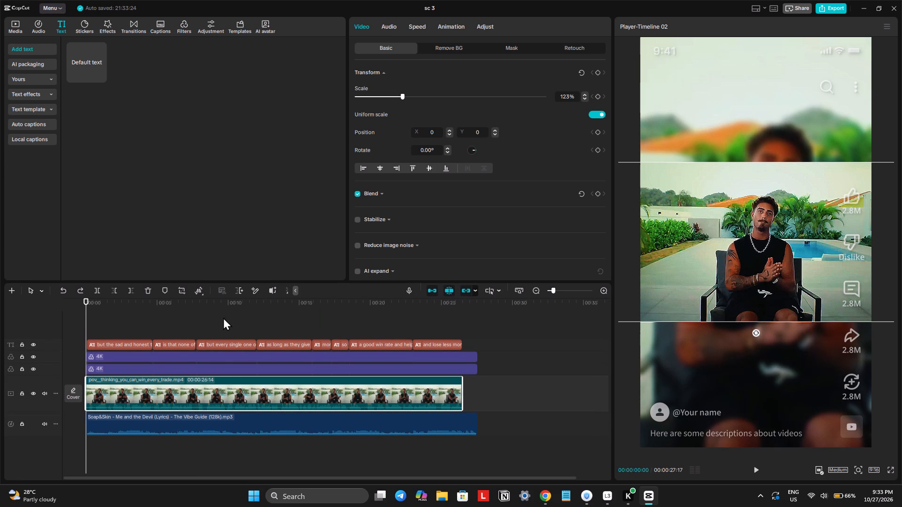
pyautogui.moveTo(223, 317); pyautogui.dragTo(35, 358)
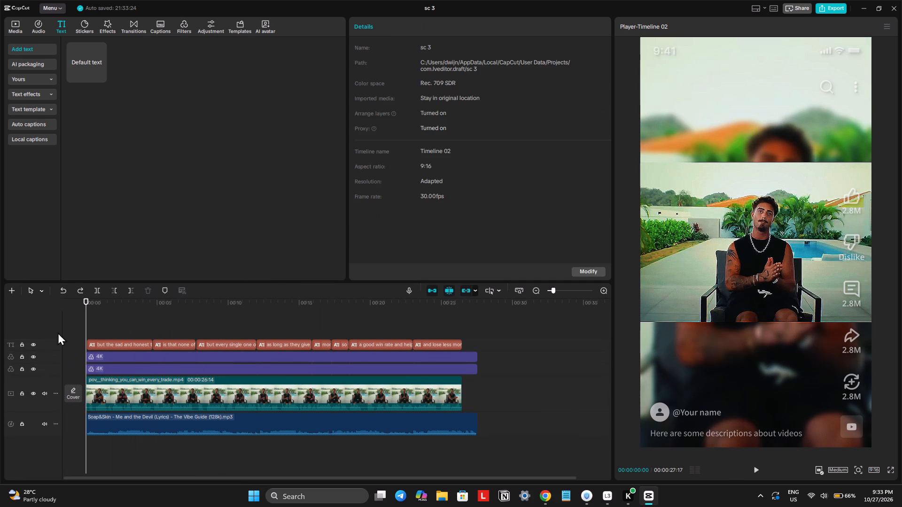
pyautogui.click(99, 78)
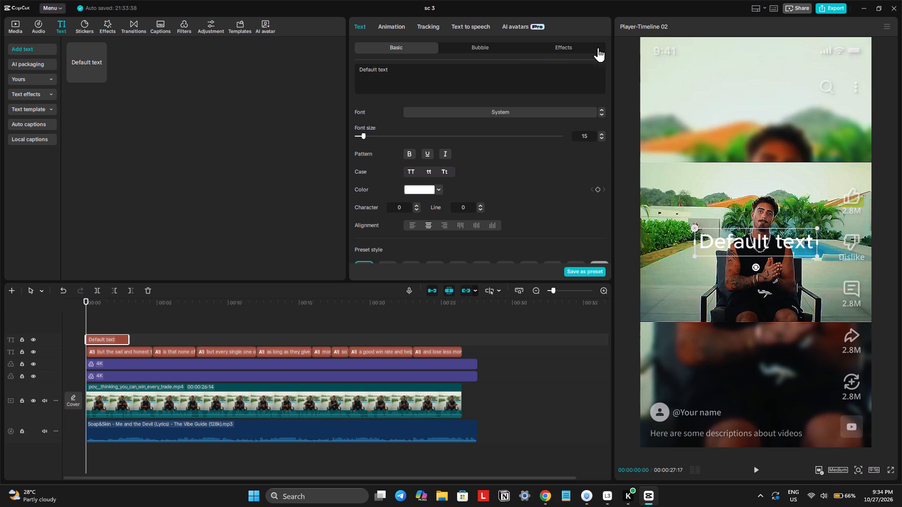
pyautogui.moveTo(397, 74); pyautogui.dragTo(312, 72)
pyautogui.hotkey('ctrl', 'v')
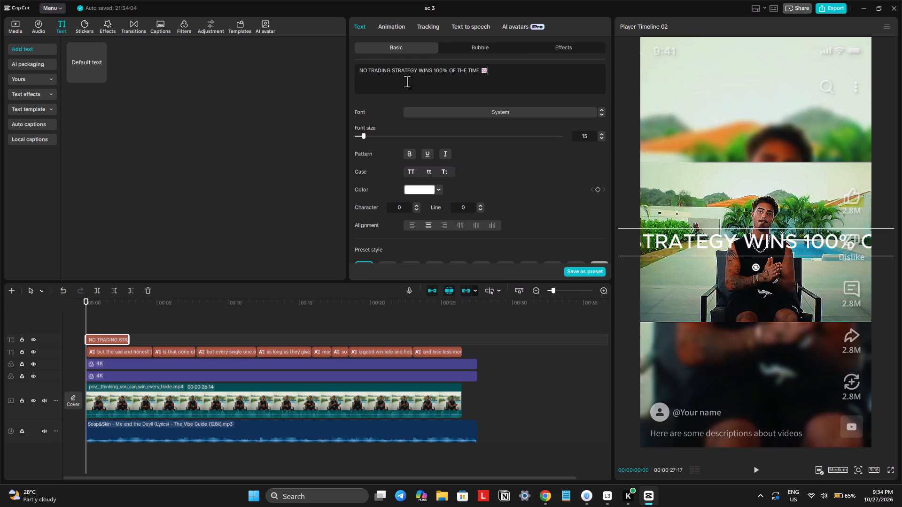
pyautogui.click(434, 70)
pyautogui.press('Return')
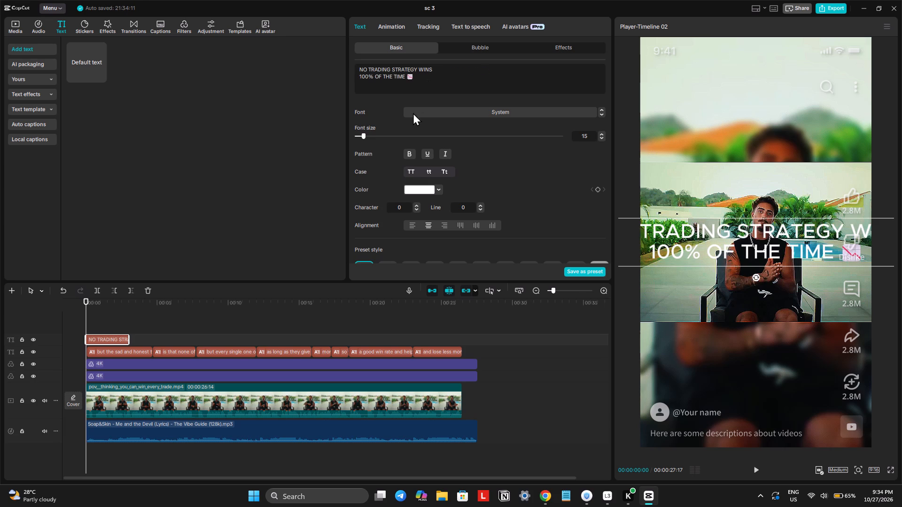
# Scale the hook text down to fit the frame width and set its font to Poppins Black Italic.
pyautogui.scroll(-2, 444, 211)
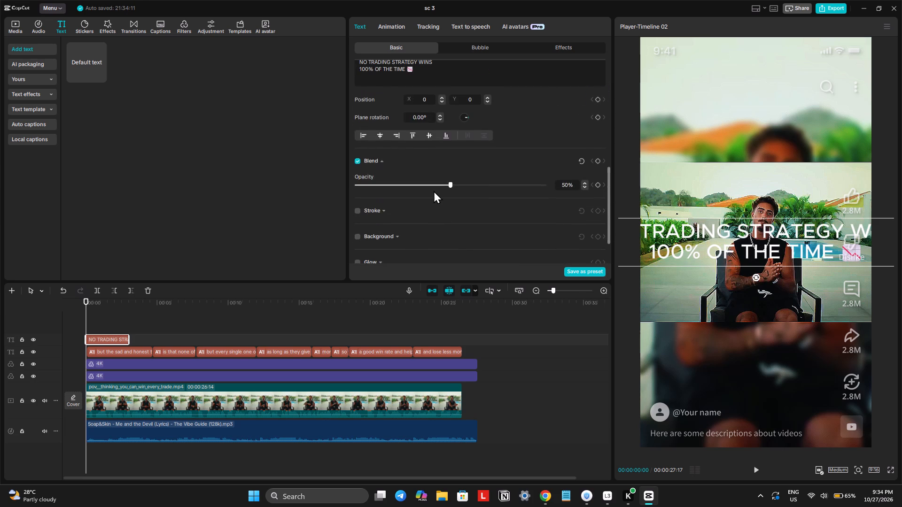
pyautogui.scroll(1, 434, 191)
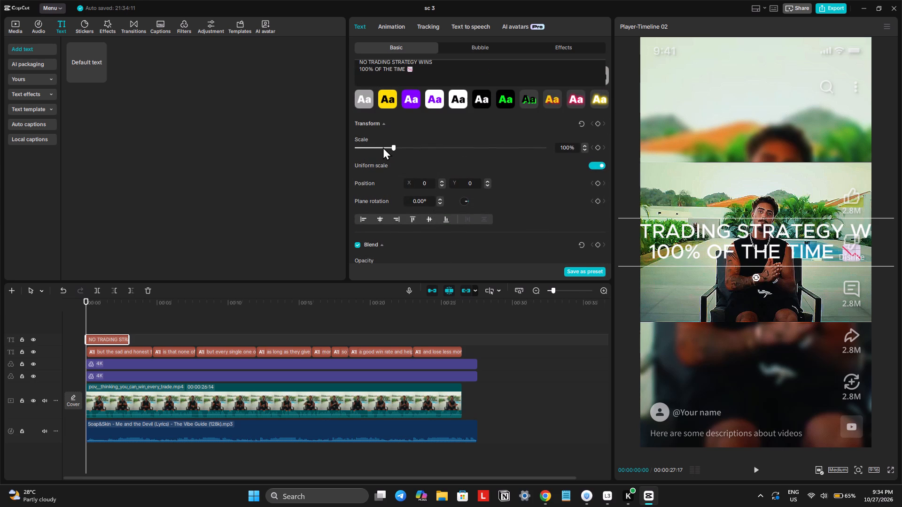
pyautogui.click(383, 147)
pyautogui.scroll(1, 418, 184)
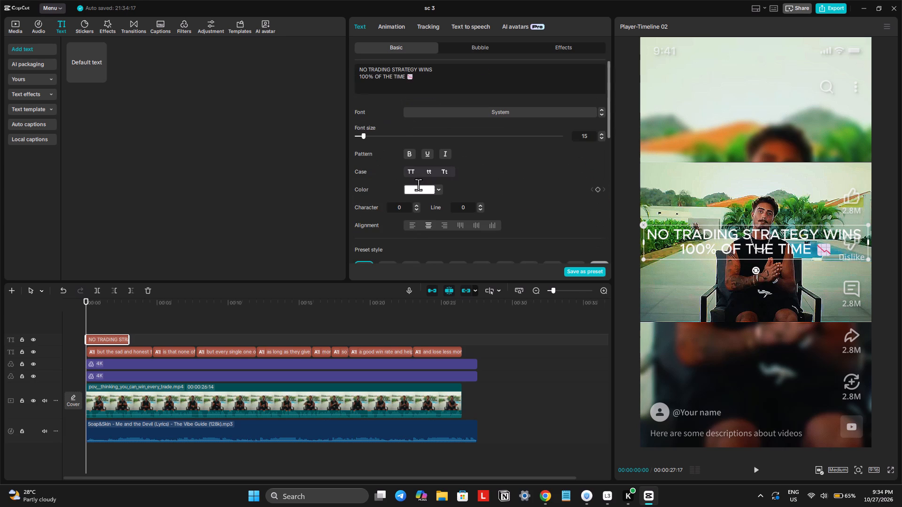
pyautogui.scroll(1, 418, 184)
pyautogui.click(504, 113)
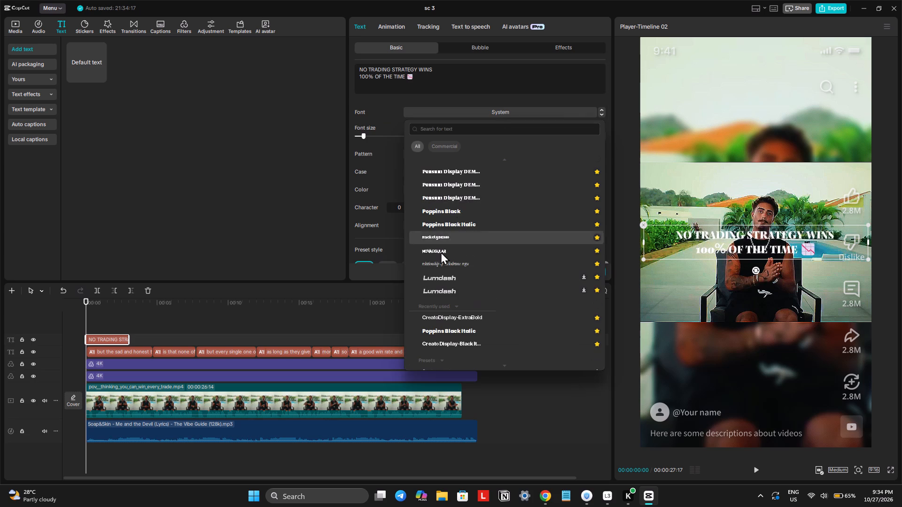
pyautogui.scroll(-1, 435, 264)
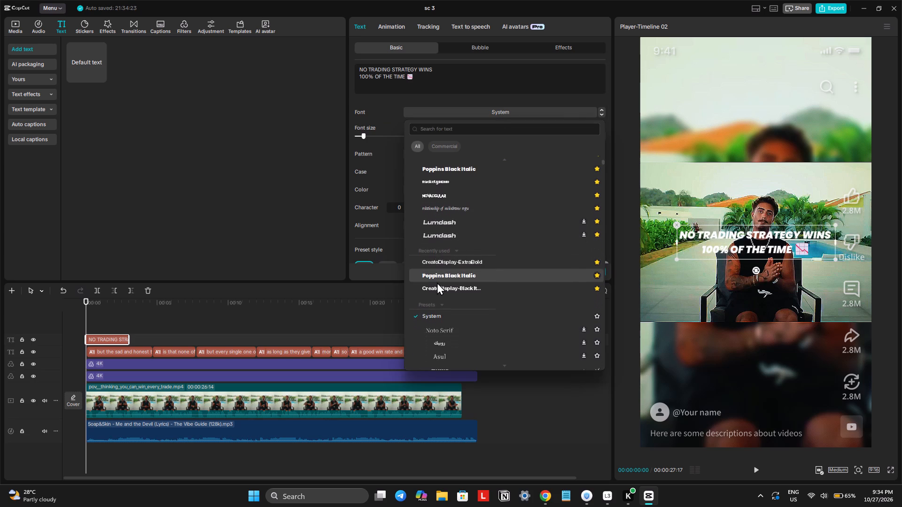
pyautogui.click(441, 277)
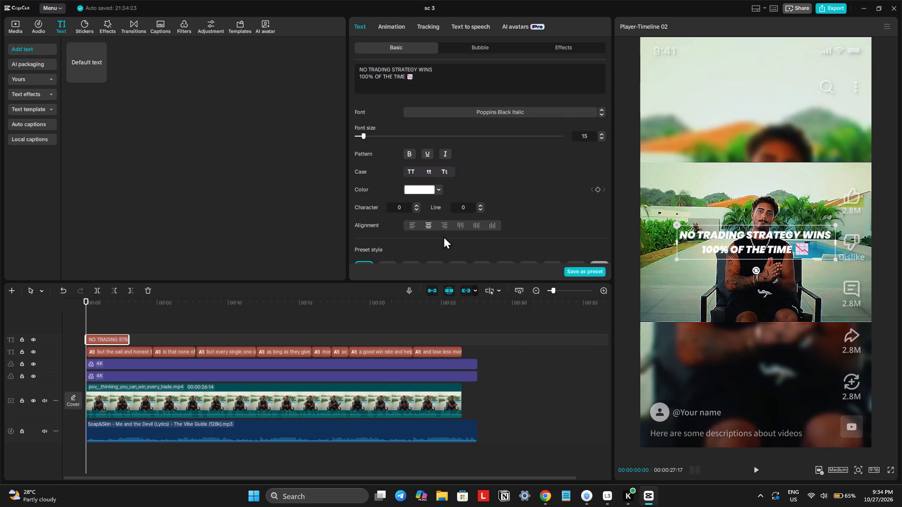
# Enable a black background on the hook text, using the style that wraps each line separately.
pyautogui.scroll(-4, 443, 236)
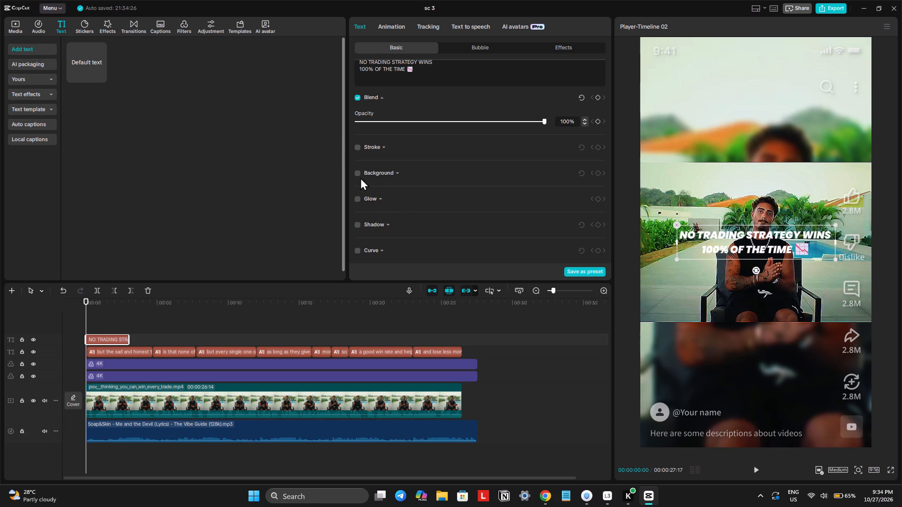
pyautogui.click(358, 174)
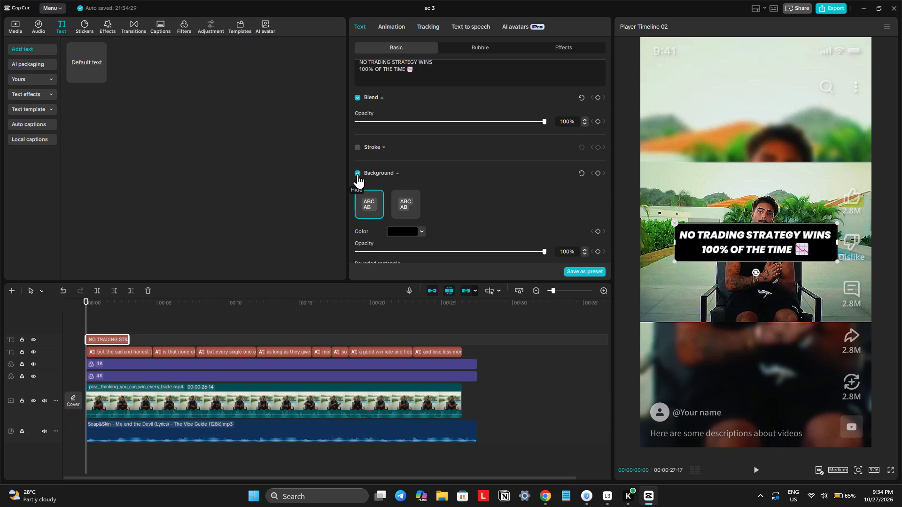
pyautogui.click(404, 204)
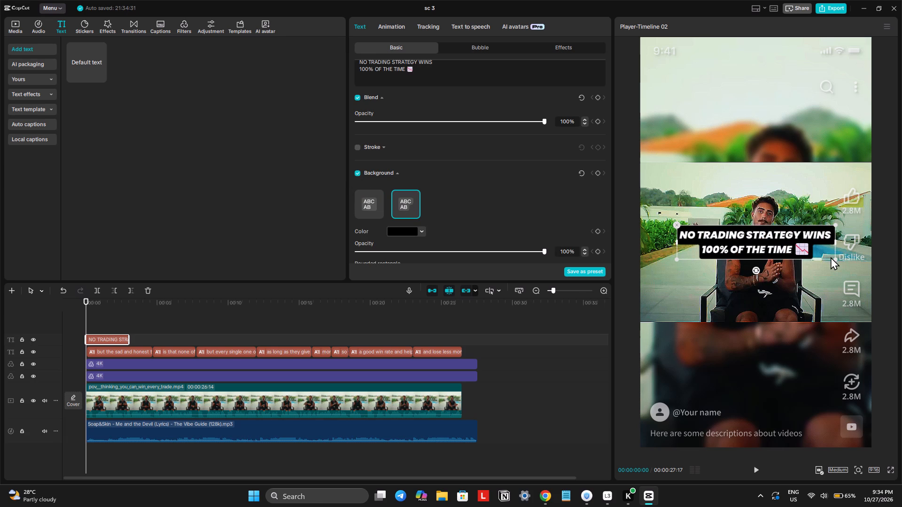
# Enlarge the hook text slightly and place it centred on the blurred area above the main video.
pyautogui.moveTo(834, 258); pyautogui.dragTo(857, 280)
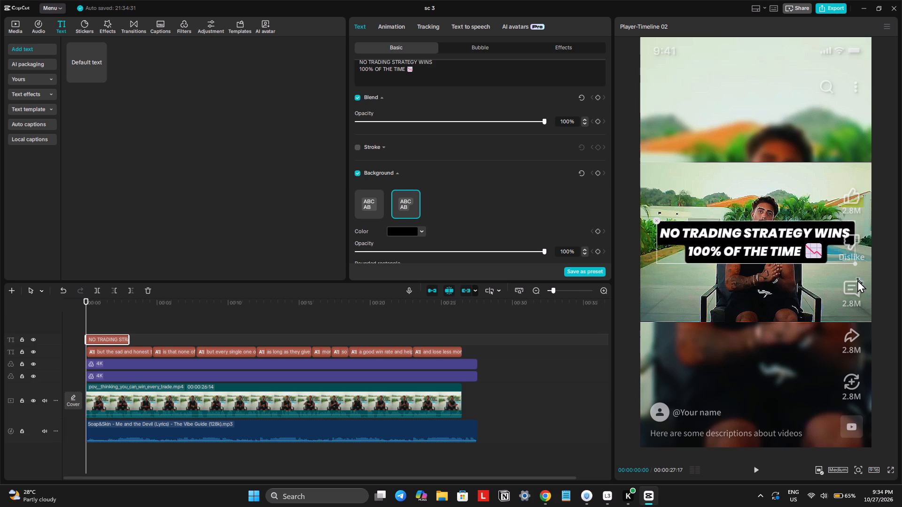
pyautogui.moveTo(816, 246); pyautogui.dragTo(809, 187)
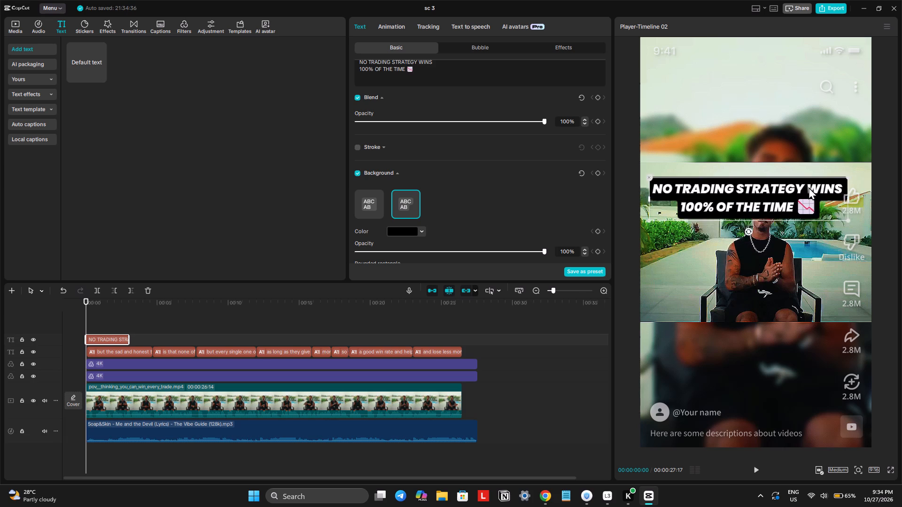
pyautogui.moveTo(809, 187); pyautogui.dragTo(814, 124)
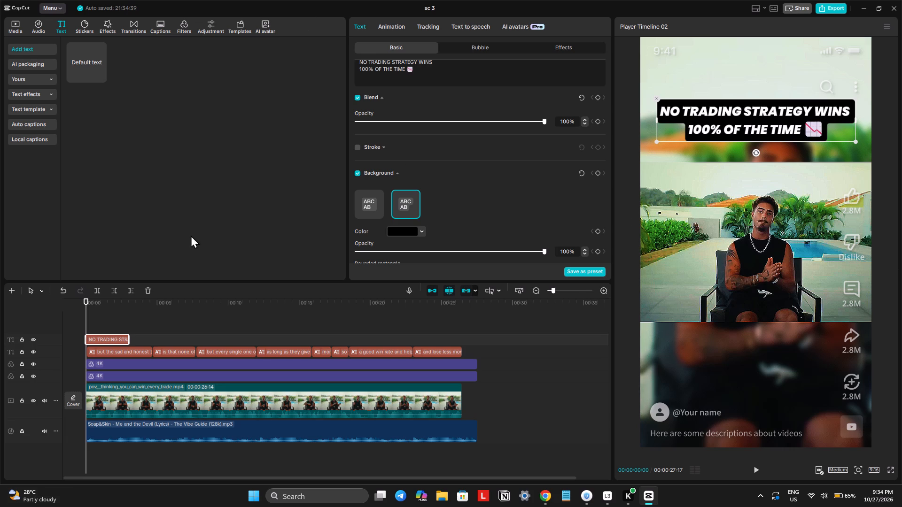
# Extend the hook text clip to the end of the music track.
pyautogui.moveTo(131, 338); pyautogui.dragTo(318, 345)
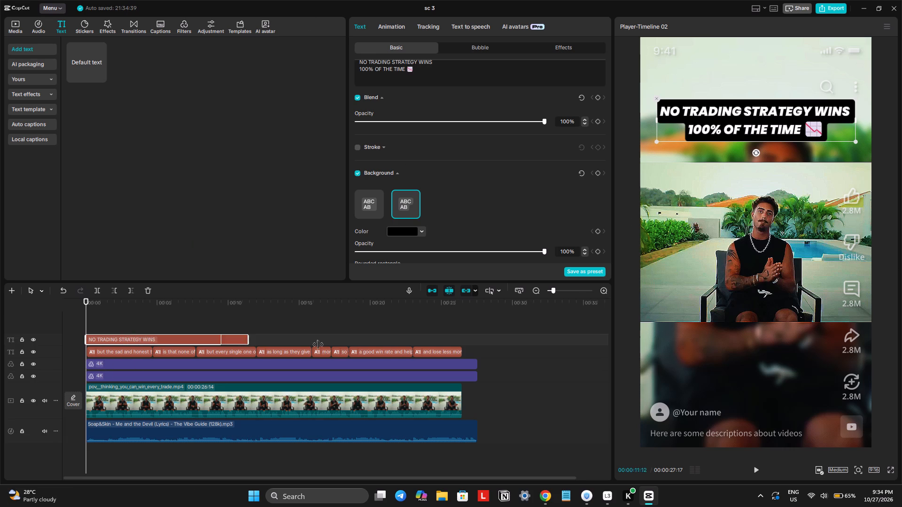
pyautogui.moveTo(318, 345); pyautogui.dragTo(475, 392)
pyautogui.moveTo(83, 307); pyautogui.dragTo(47, 313)
pyautogui.click(764, 469)
pyautogui.click(758, 470)
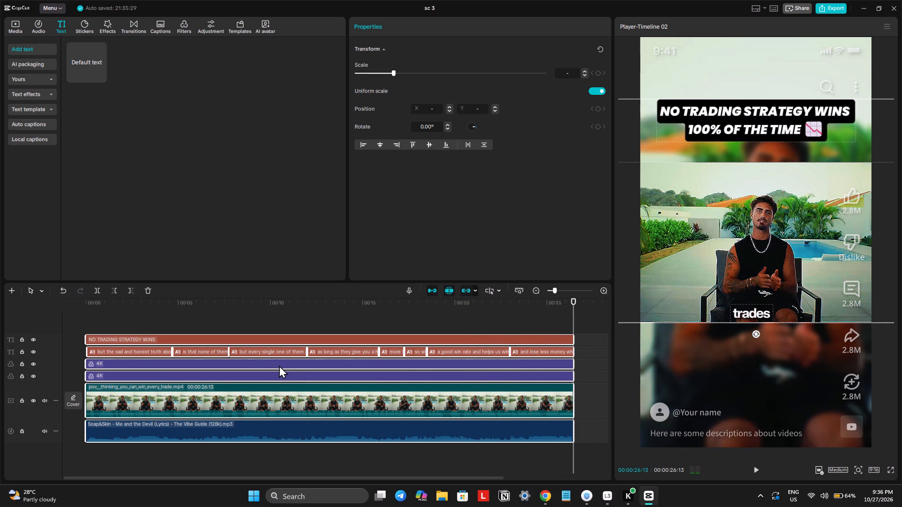
pyautogui.press('space')
# Add Transform keyframes to the main video clip at its start and at about 00:00:01:02.
pyautogui.click(90, 306)
pyautogui.moveTo(90, 306); pyautogui.dragTo(67, 310)
pyautogui.click(99, 398)
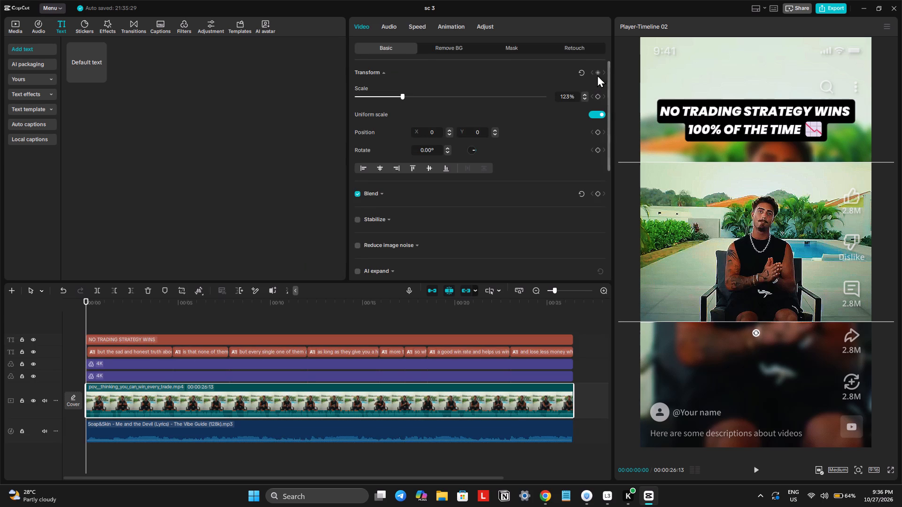
pyautogui.click(597, 75)
pyautogui.moveTo(95, 305); pyautogui.dragTo(105, 307)
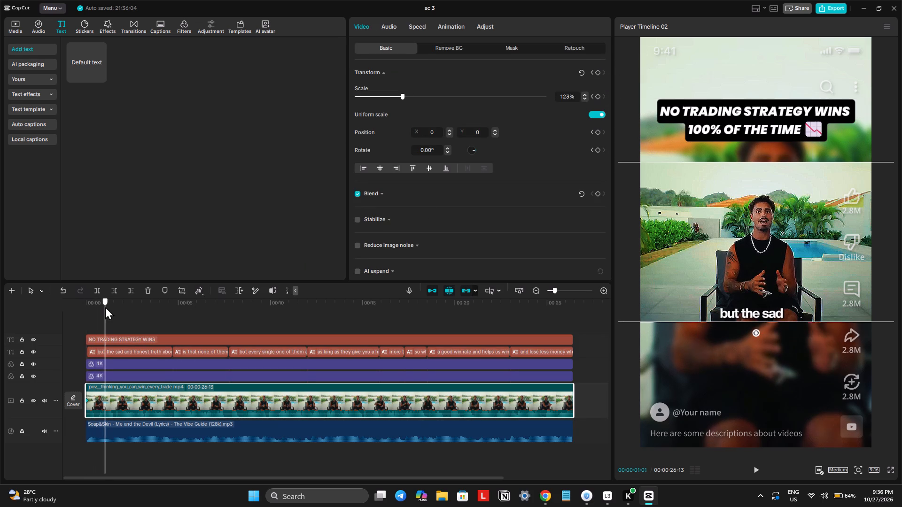
pyautogui.moveTo(105, 307); pyautogui.dragTo(106, 307)
pyautogui.click(597, 76)
# Set the scale at the main clip's starting keyframe to about 468% for an opening zoom-out.
pyautogui.click(591, 73)
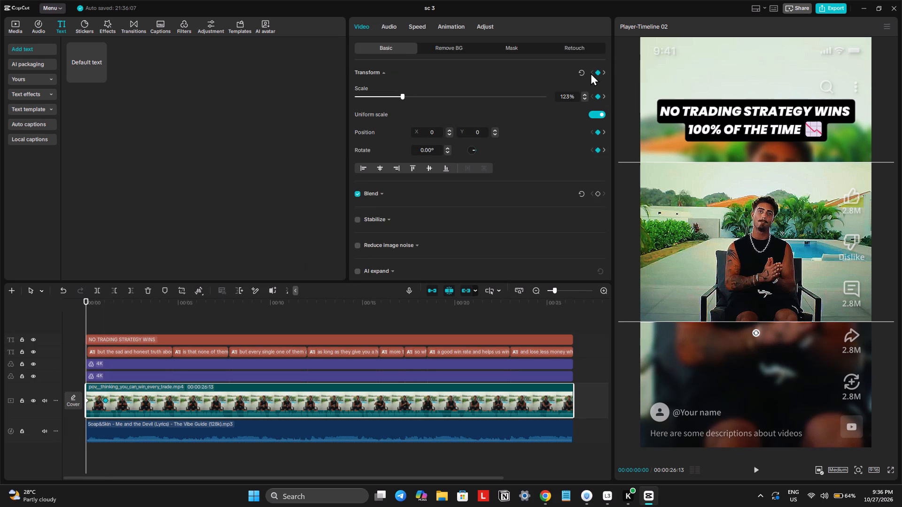
pyautogui.moveTo(415, 99); pyautogui.dragTo(532, 118)
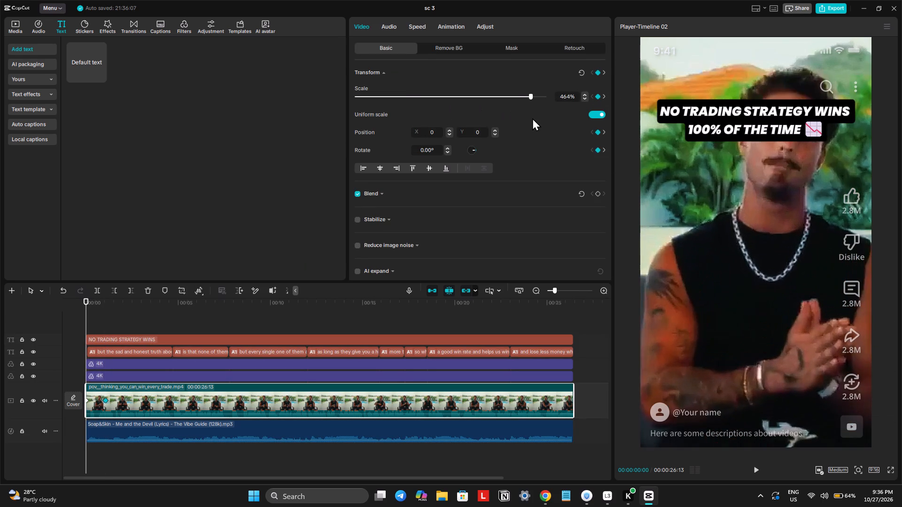
pyautogui.scroll(-2, 184, 374)
# Apply the Quad Out preset curve to the main clip's opening zoom keyframes, trying Cubic Out along the way.
pyautogui.click(105, 396)
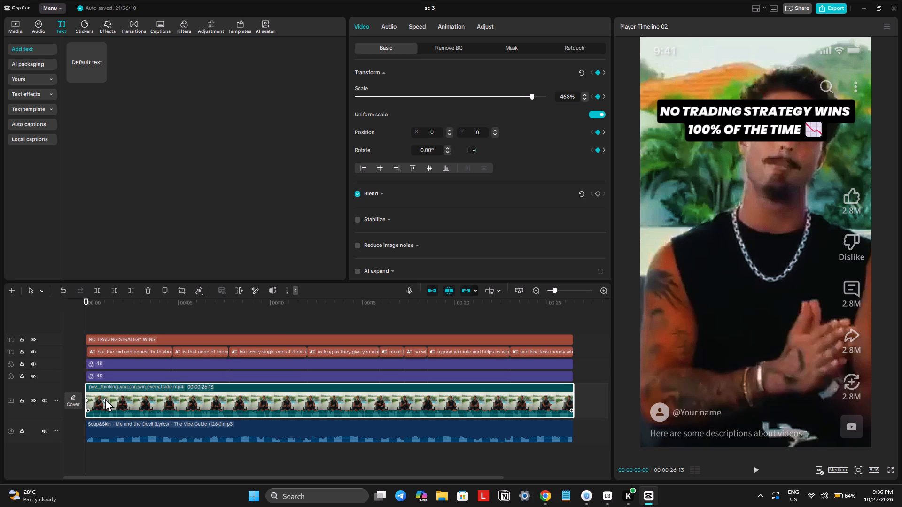
pyautogui.click(105, 399)
pyautogui.rightClick(104, 399)
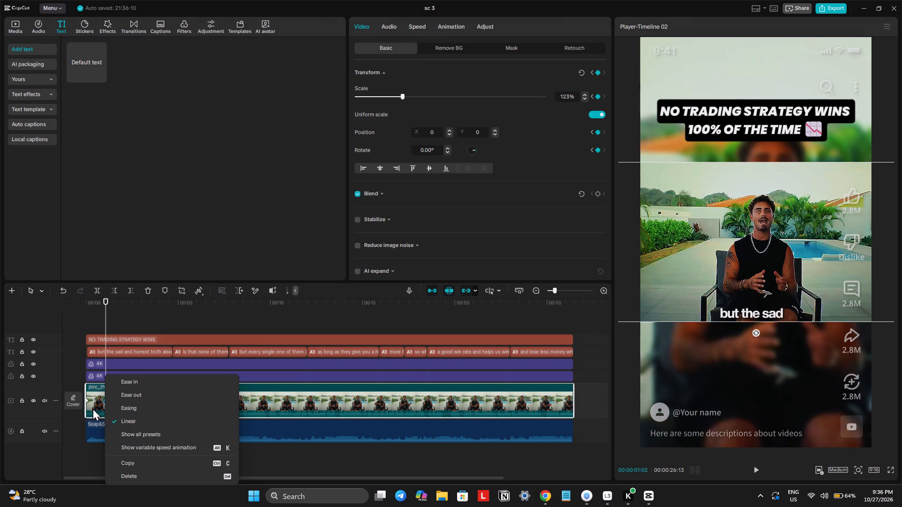
pyautogui.click(88, 399)
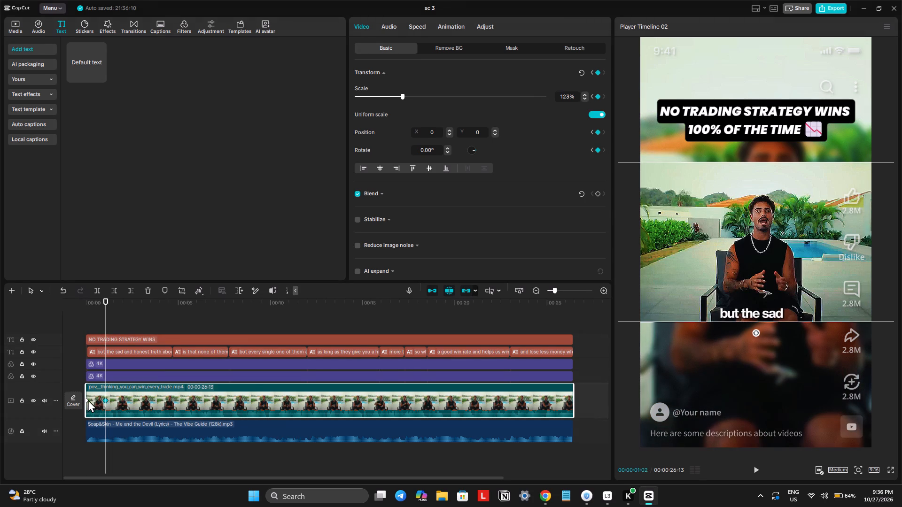
pyautogui.click(88, 399)
pyautogui.rightClick(88, 399)
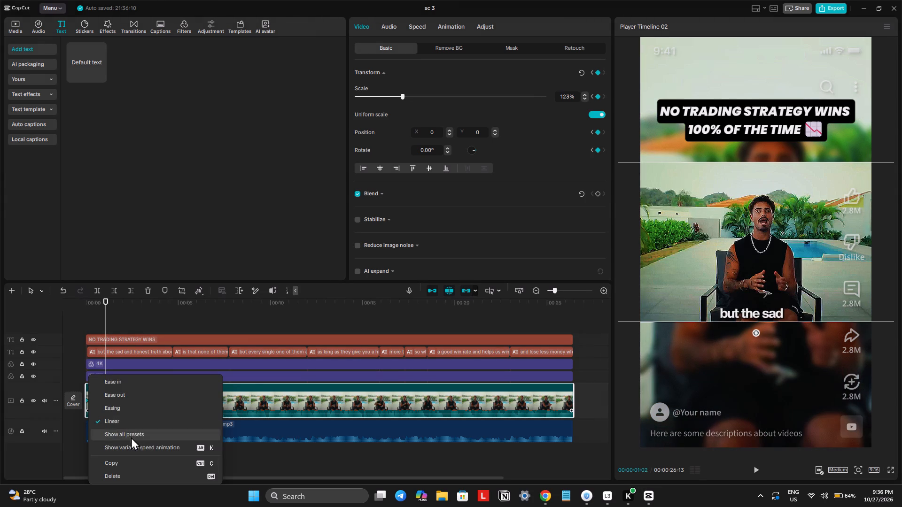
pyautogui.click(134, 432)
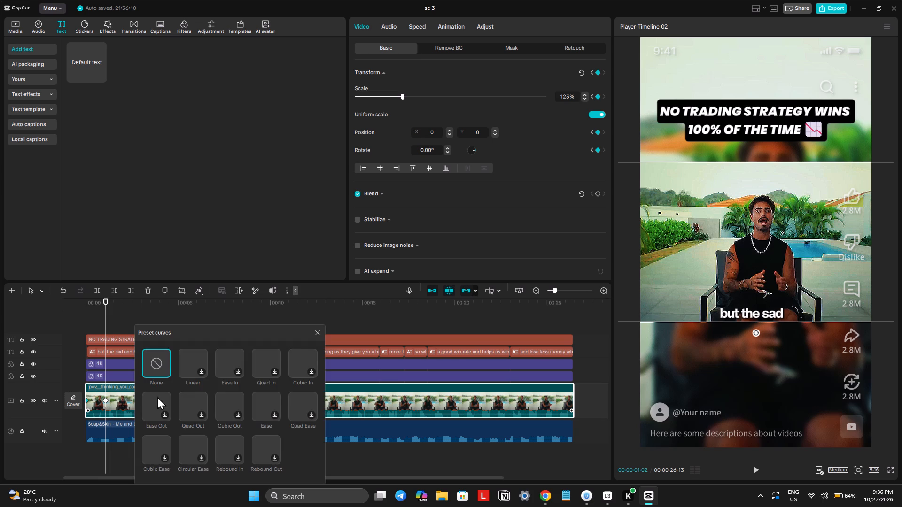
pyautogui.click(187, 412)
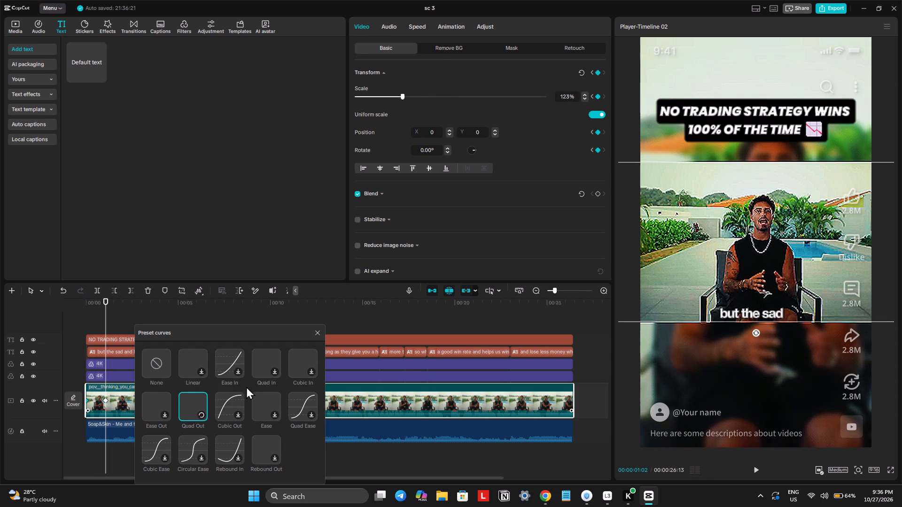
pyautogui.keyDown('ctrl'); pyautogui.scroll(1, 212, 407); pyautogui.keyUp('ctrl')
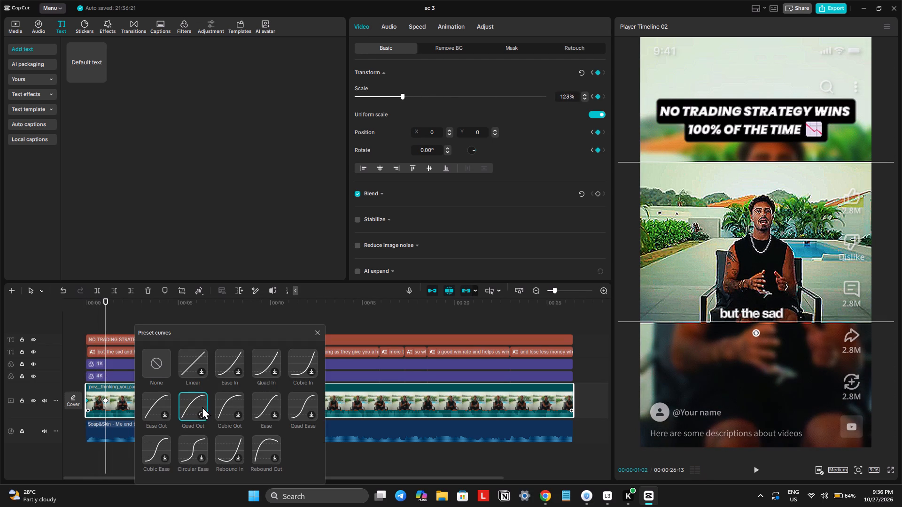
pyautogui.click(218, 400)
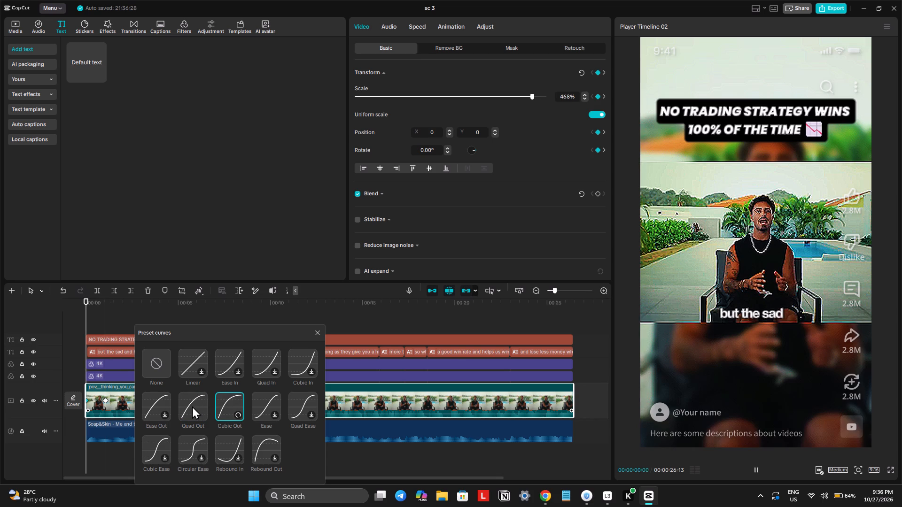
pyautogui.click(187, 406)
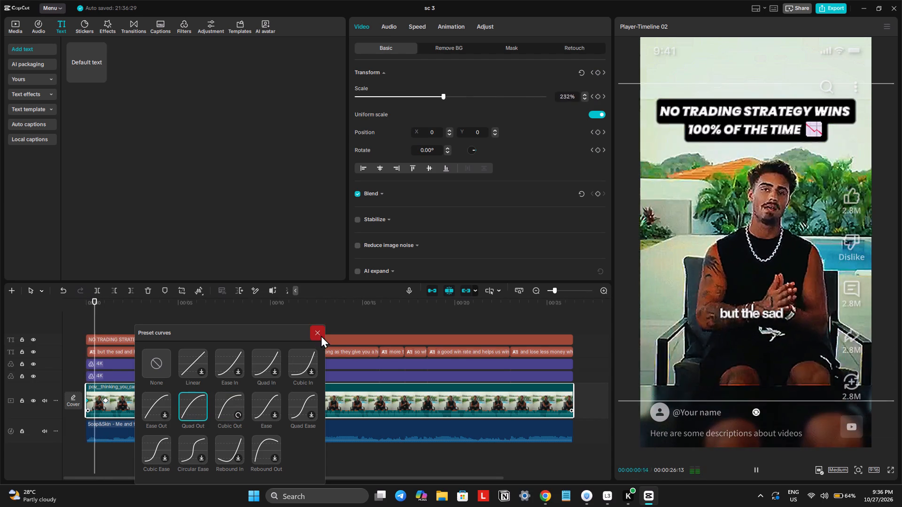
pyautogui.click(321, 335)
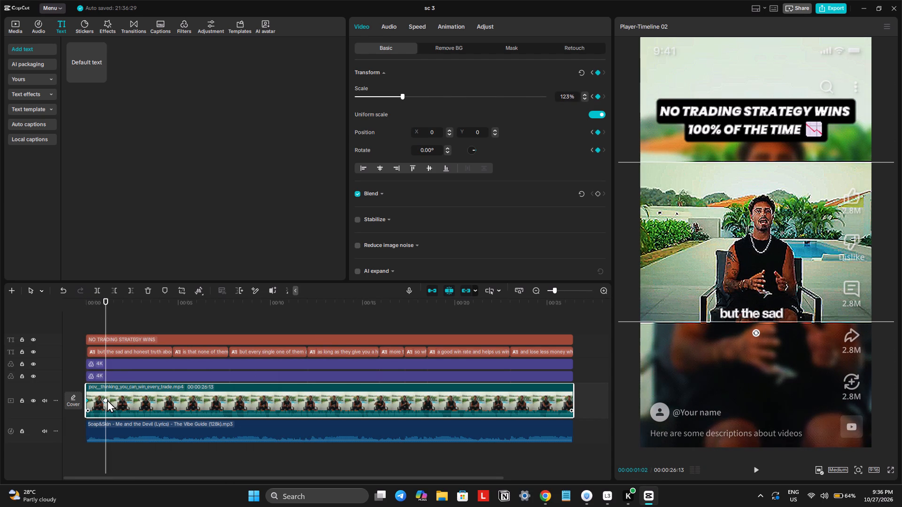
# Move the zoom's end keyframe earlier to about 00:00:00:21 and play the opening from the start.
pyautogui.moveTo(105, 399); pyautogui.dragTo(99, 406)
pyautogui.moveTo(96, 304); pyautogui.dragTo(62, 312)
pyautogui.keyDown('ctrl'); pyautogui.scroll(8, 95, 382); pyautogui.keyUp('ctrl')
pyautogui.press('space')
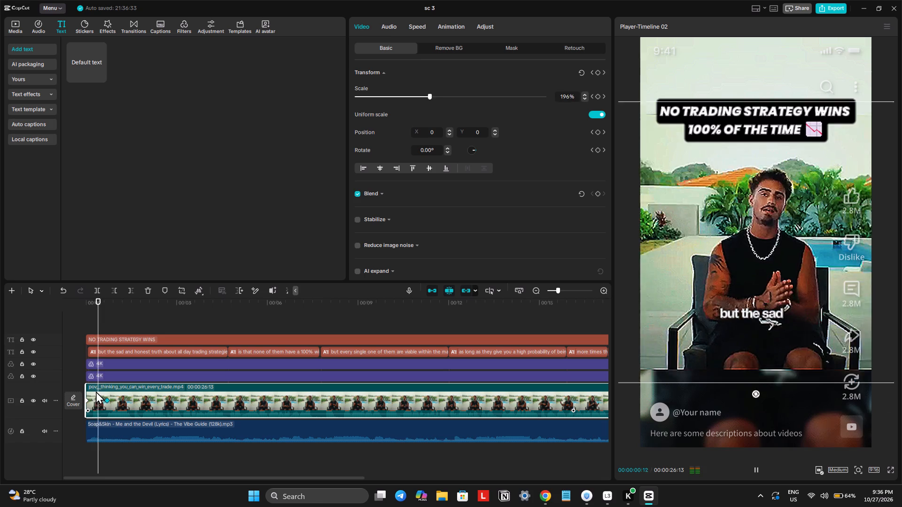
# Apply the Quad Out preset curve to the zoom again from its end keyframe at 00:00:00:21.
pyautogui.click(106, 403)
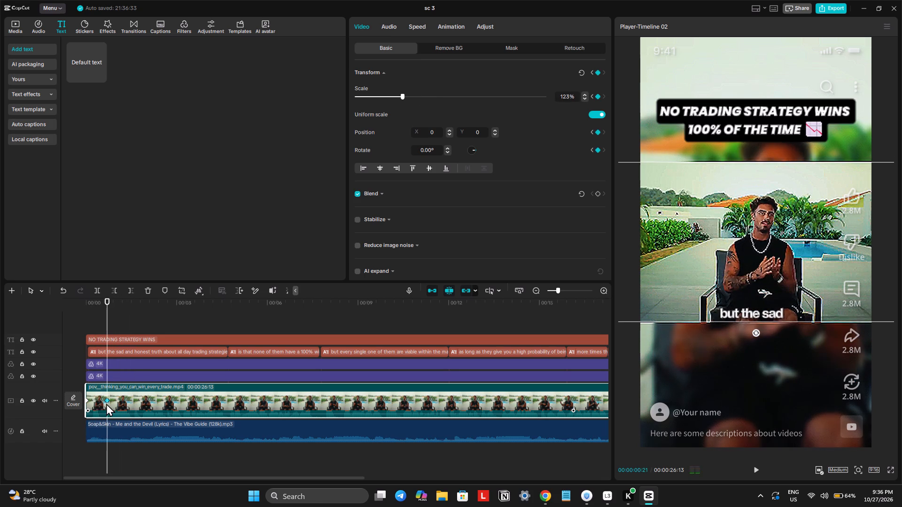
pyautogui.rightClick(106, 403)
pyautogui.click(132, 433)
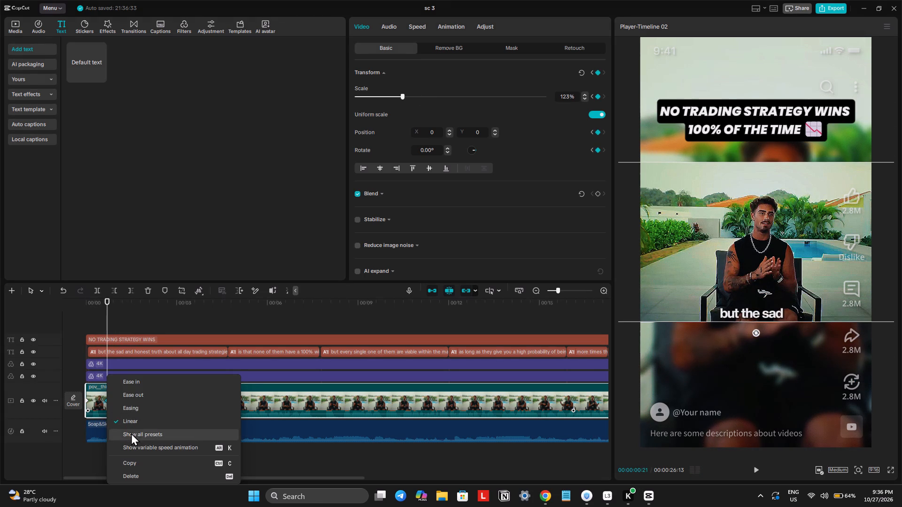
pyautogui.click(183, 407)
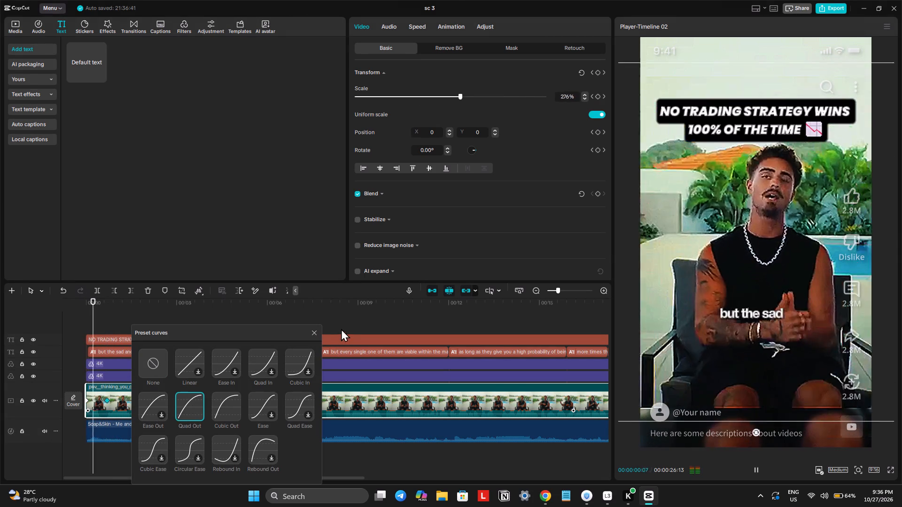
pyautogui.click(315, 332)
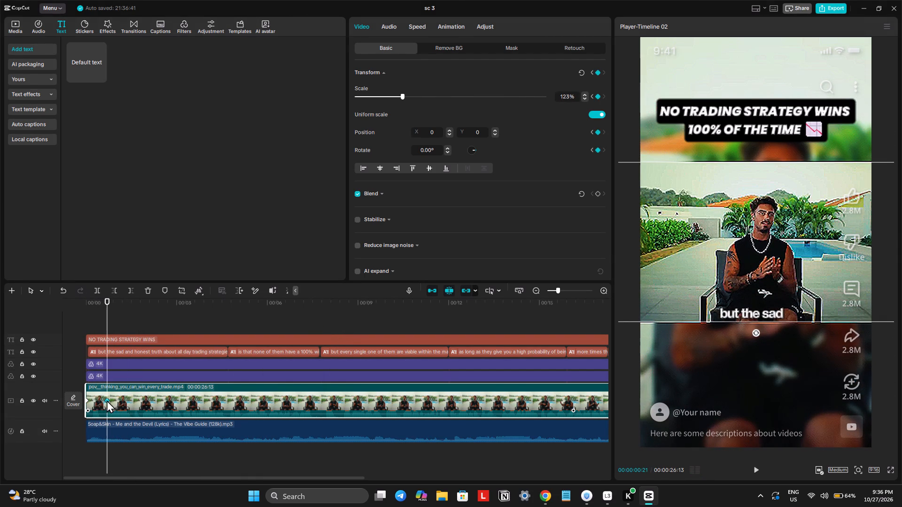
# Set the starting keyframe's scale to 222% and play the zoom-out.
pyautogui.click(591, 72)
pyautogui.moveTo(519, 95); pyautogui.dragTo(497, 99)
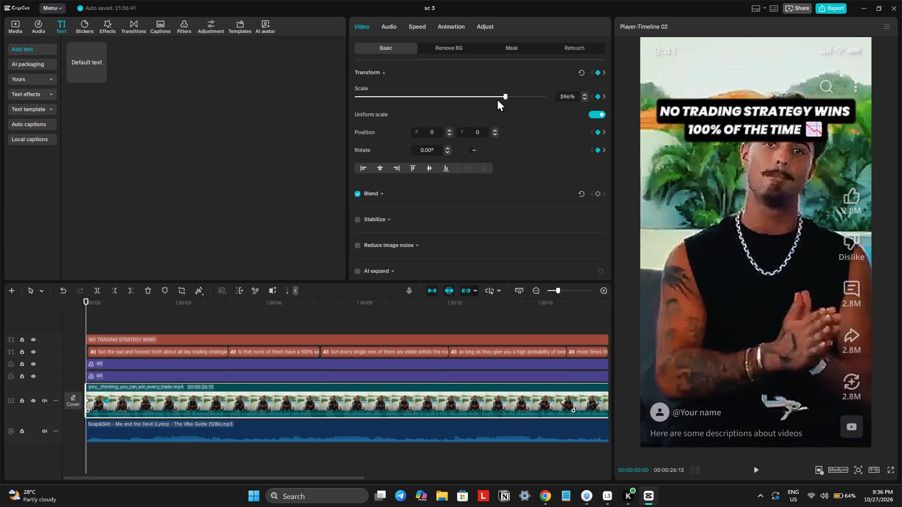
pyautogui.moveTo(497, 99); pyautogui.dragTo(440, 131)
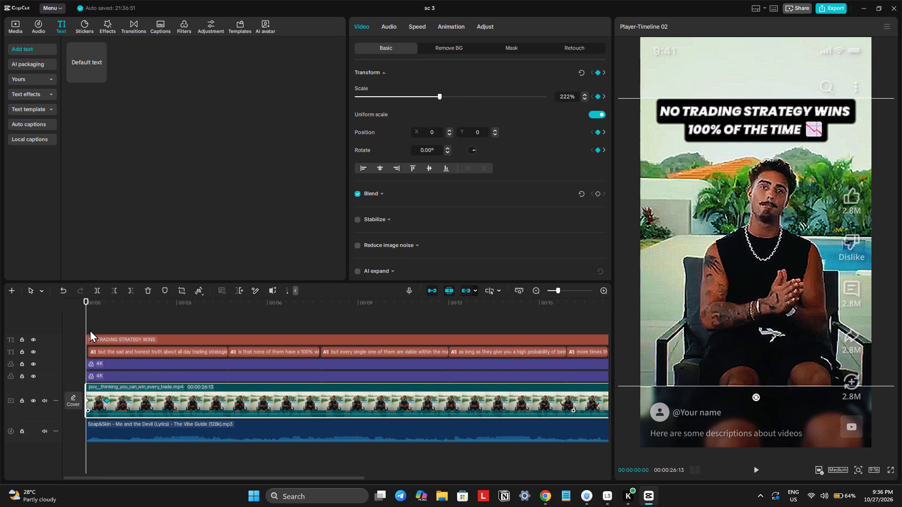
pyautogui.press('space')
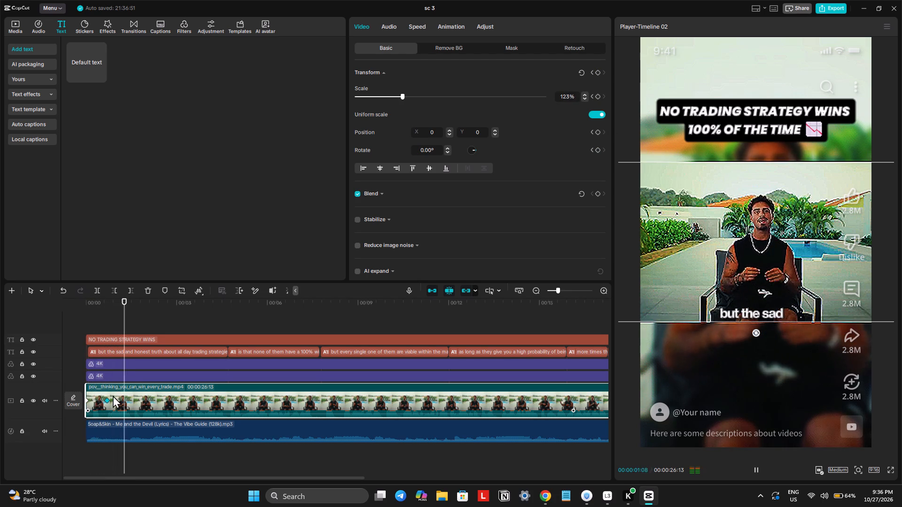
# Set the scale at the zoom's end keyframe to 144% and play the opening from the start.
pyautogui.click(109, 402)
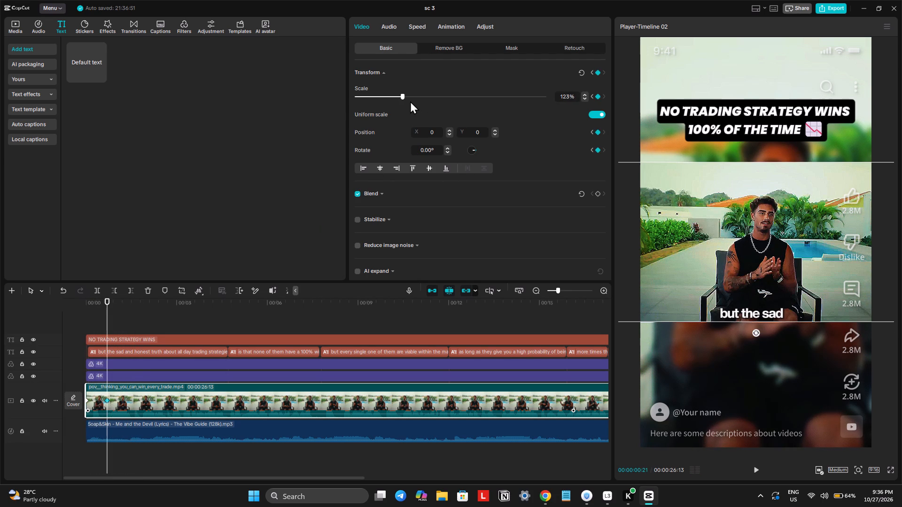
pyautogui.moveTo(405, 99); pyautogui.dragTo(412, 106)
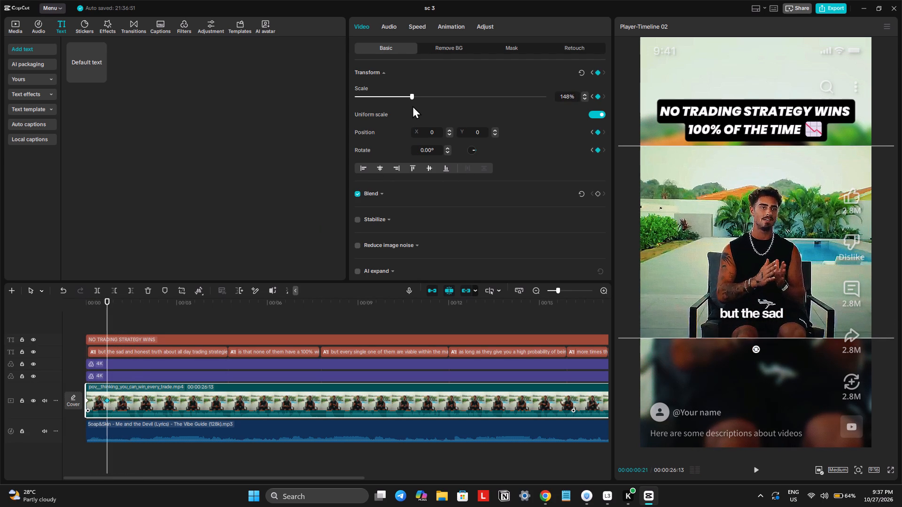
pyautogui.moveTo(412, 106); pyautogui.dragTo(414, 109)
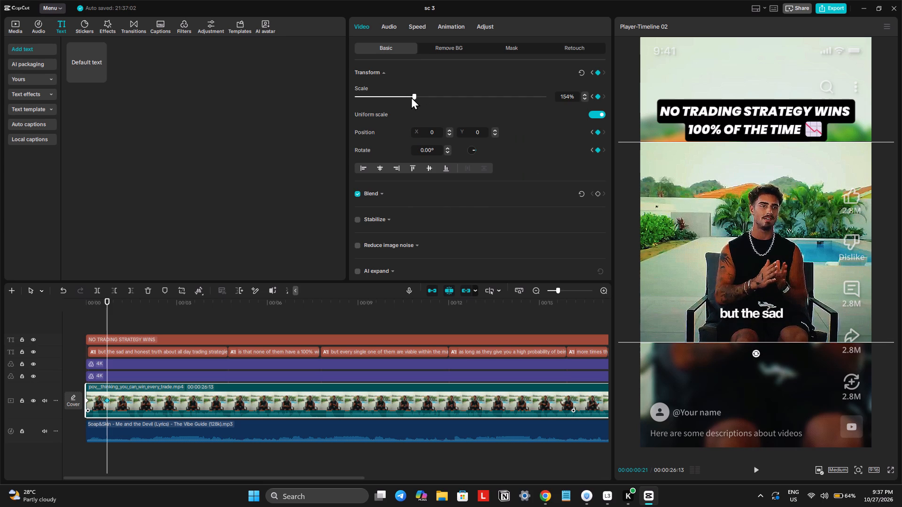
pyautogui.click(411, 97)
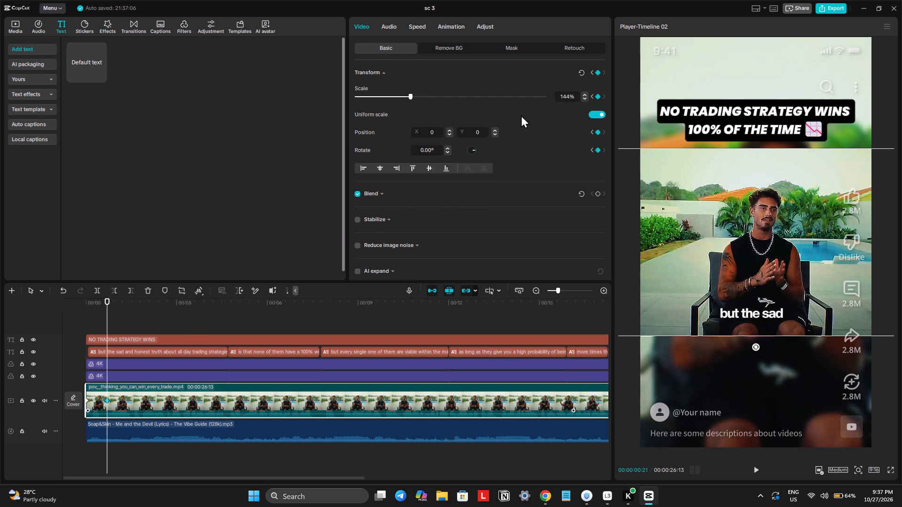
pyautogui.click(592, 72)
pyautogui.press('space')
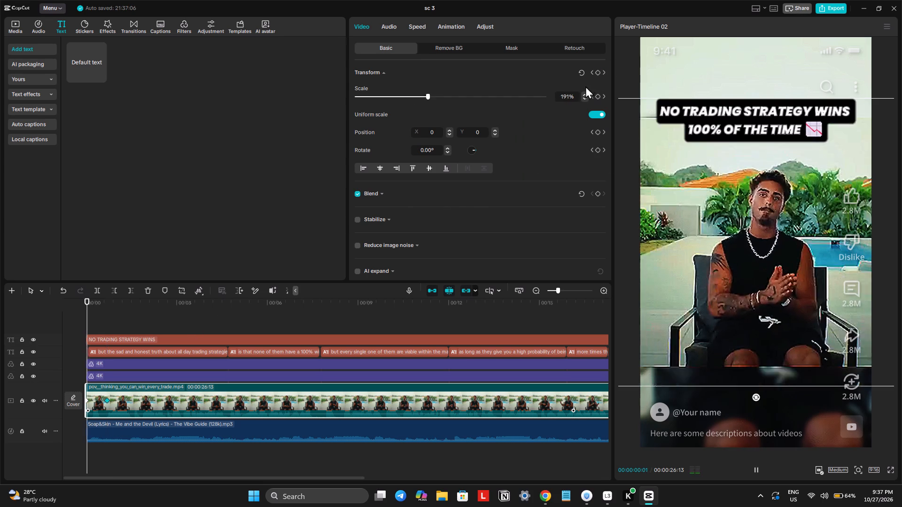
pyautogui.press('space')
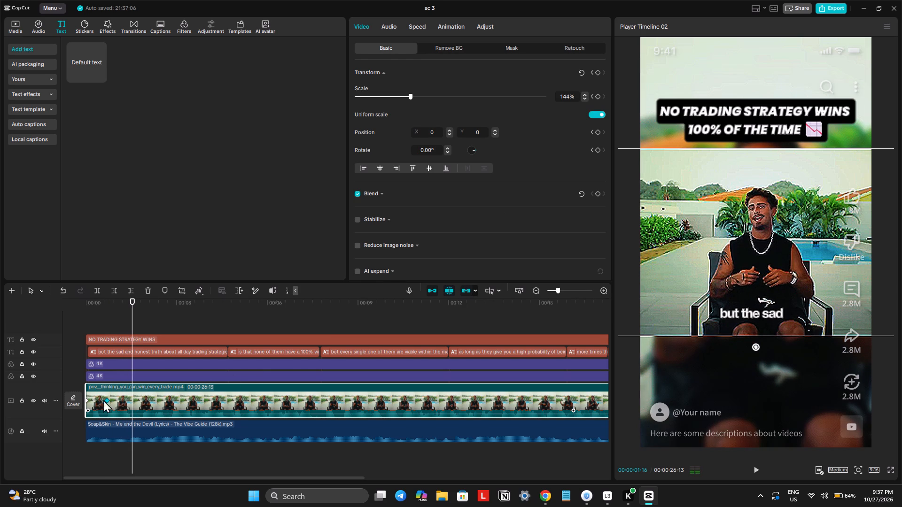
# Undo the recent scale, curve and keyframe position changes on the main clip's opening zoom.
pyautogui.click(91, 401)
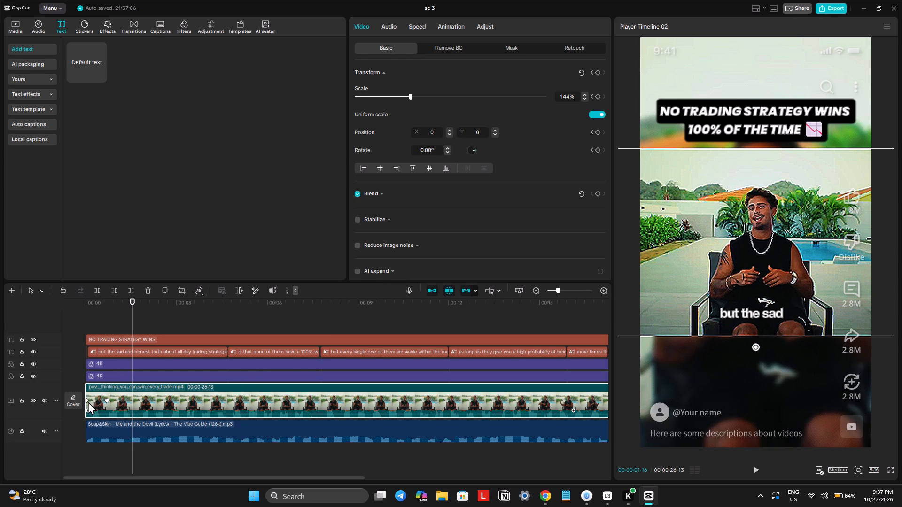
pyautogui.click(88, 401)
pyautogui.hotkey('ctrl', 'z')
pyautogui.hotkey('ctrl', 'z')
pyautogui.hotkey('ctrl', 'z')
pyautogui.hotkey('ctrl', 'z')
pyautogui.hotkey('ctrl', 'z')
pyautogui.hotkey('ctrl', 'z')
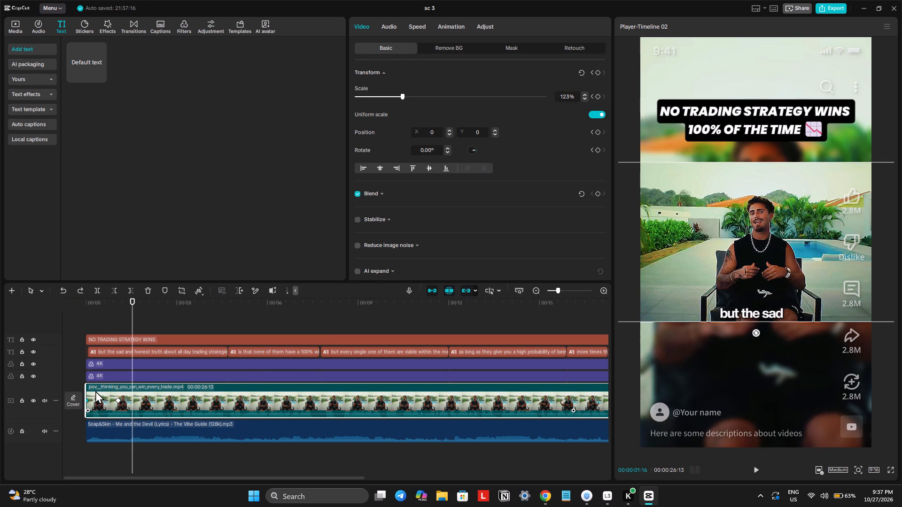
# Undo the remaining opening zoom edits on the main clip, including its transform keyframes.
pyautogui.hotkey('ctrl', 'z')
pyautogui.hotkey('ctrl', 'z')
pyautogui.hotkey('ctrl', 'z')
pyautogui.hotkey('ctrl', 'z')
pyautogui.hotkey('ctrl', 'z')
# Add transform keyframes to the main clip at its very start and at 00:00:00:21.
pyautogui.moveTo(93, 307); pyautogui.dragTo(62, 313)
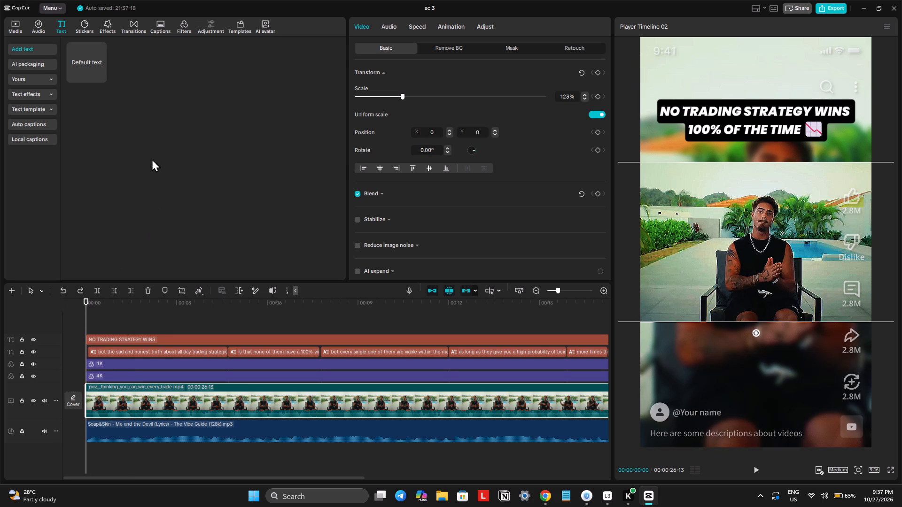
pyautogui.click(597, 75)
pyautogui.moveTo(101, 303); pyautogui.dragTo(102, 303)
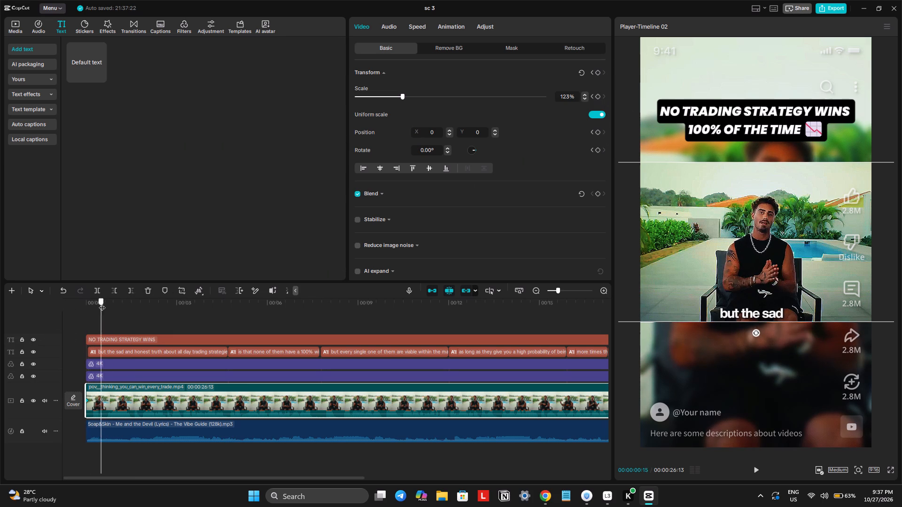
pyautogui.moveTo(102, 303); pyautogui.dragTo(107, 308)
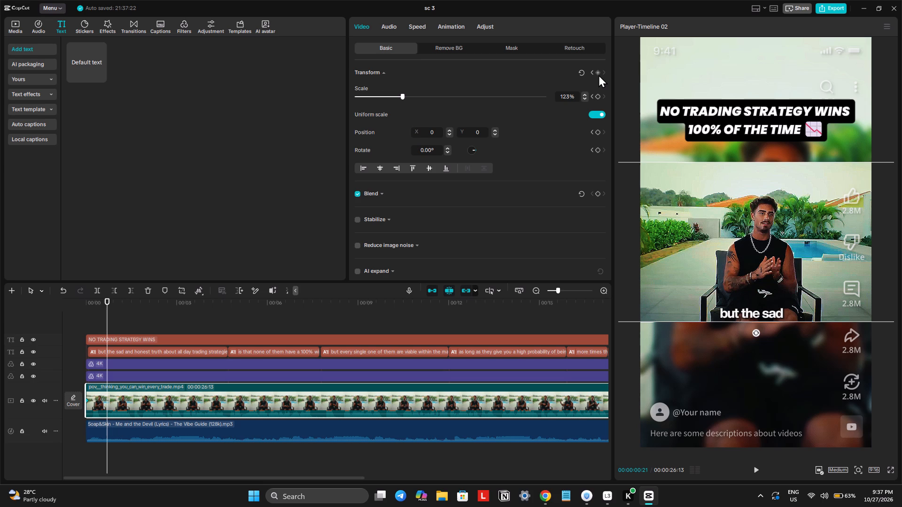
pyautogui.click(599, 75)
# Set the scale at the main clip's starting keyframe to 186%.
pyautogui.click(592, 73)
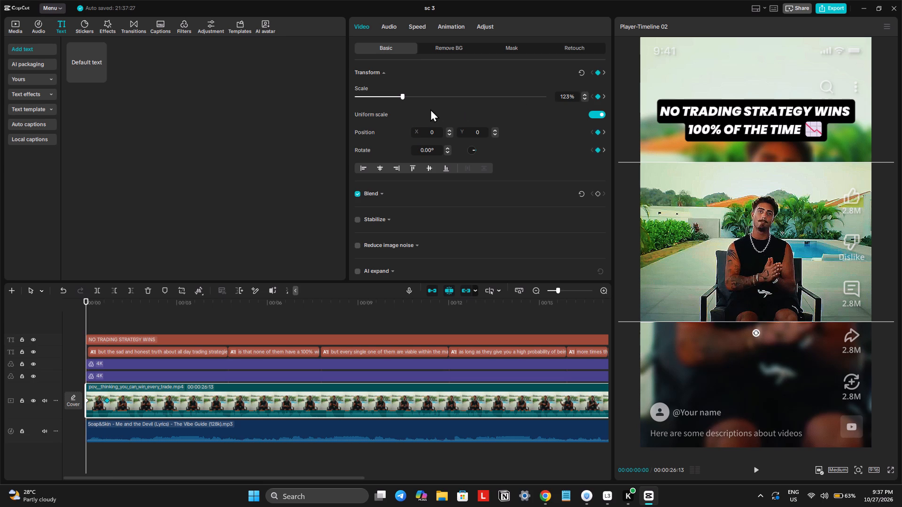
pyautogui.moveTo(408, 100); pyautogui.dragTo(428, 111)
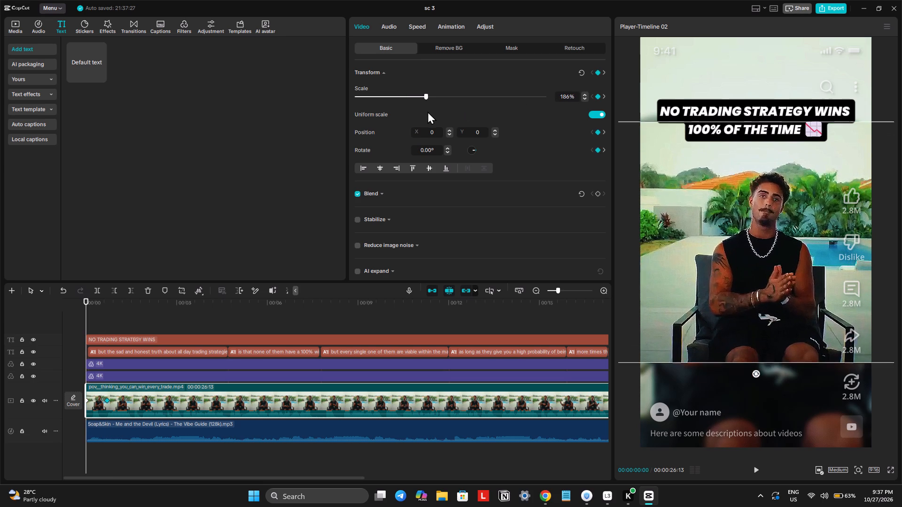
pyautogui.moveTo(428, 111); pyautogui.dragTo(428, 112)
# Apply the Quad Out preset curve to the zoom from its end keyframe at 00:00:00:21.
pyautogui.click(105, 399)
pyautogui.rightClick(105, 399)
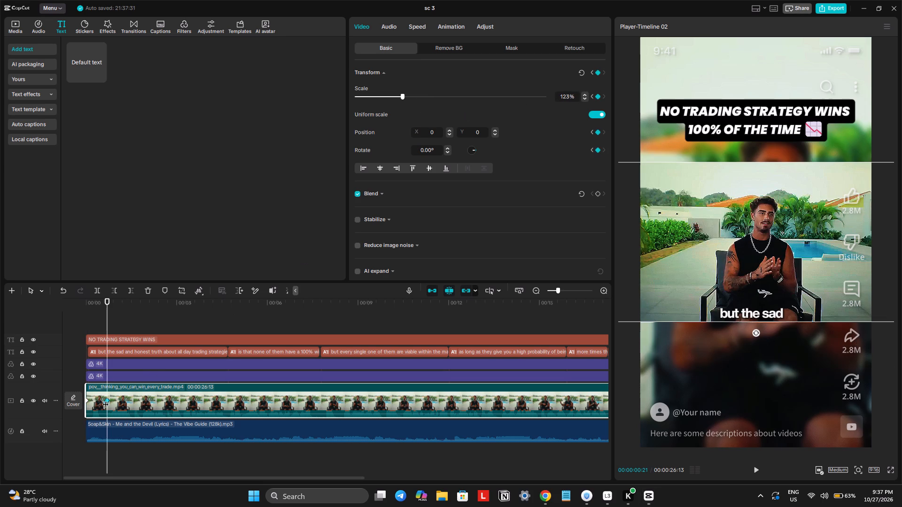
pyautogui.click(158, 434)
pyautogui.click(224, 407)
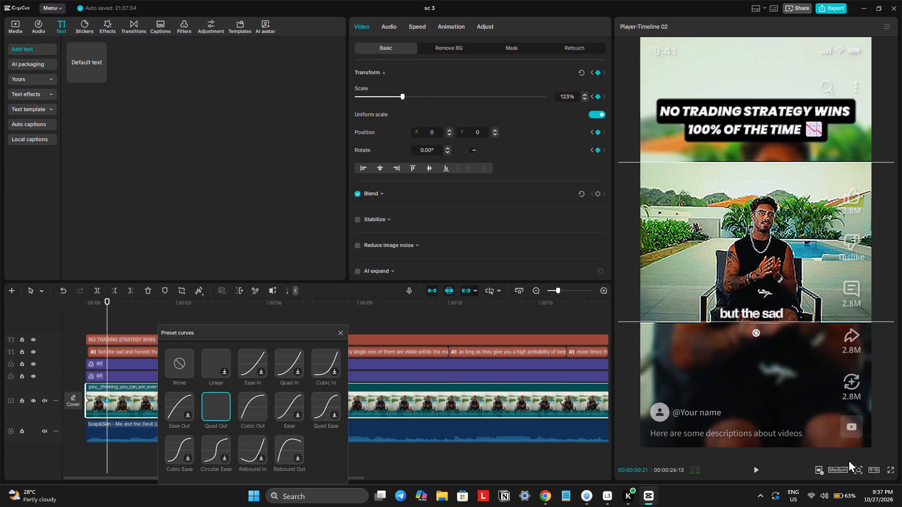
# Review the opening after the zoom and the section from 00:00:14:06 in full-screen and normal playback.
pyautogui.click(889, 470)
pyautogui.press('space')
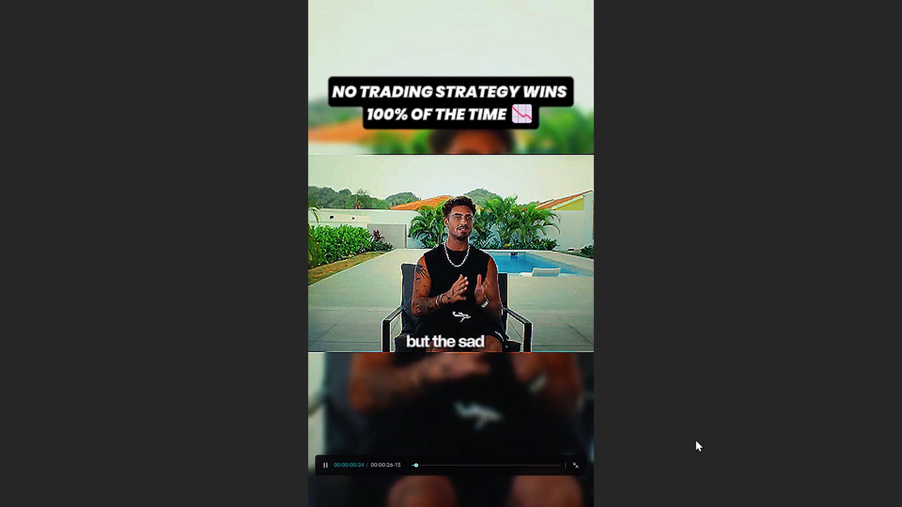
pyautogui.press('space')
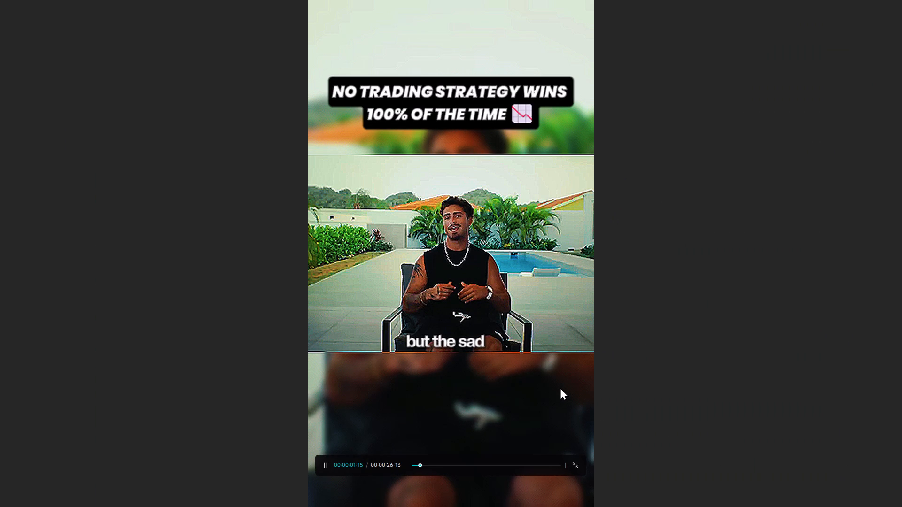
pyautogui.press('space')
pyautogui.press('space')
pyautogui.press('Escape')
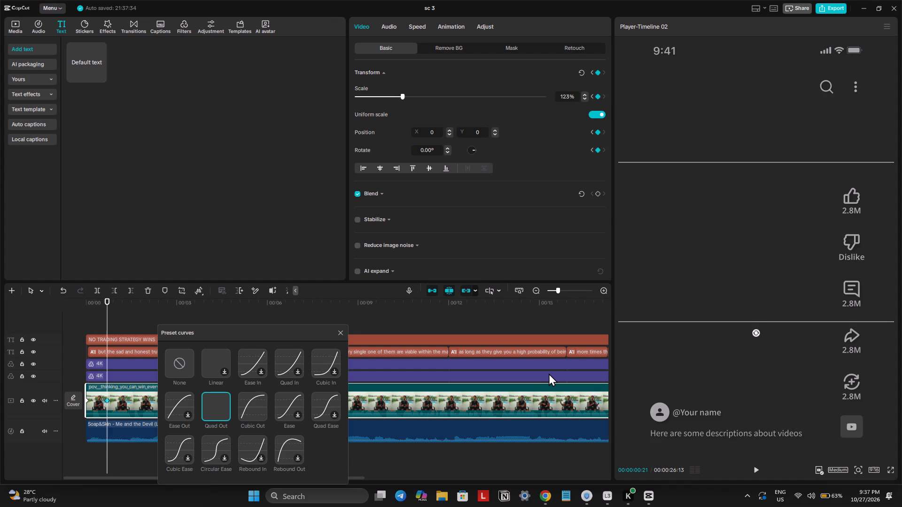
pyautogui.click(346, 336)
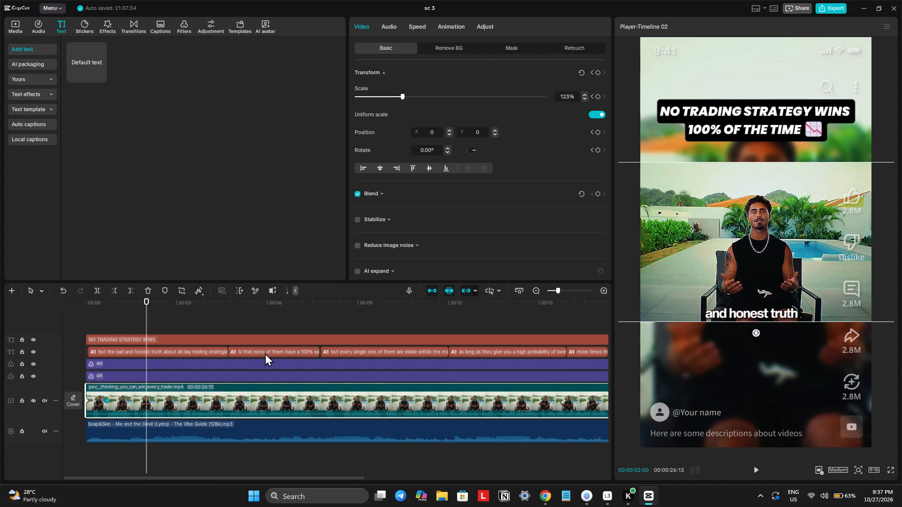
pyautogui.press('space')
pyautogui.press('space')
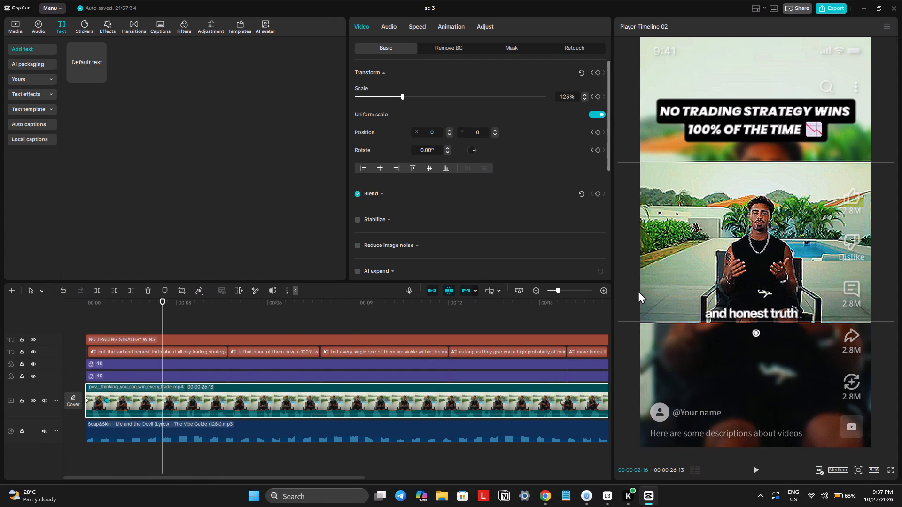
pyautogui.click(515, 327)
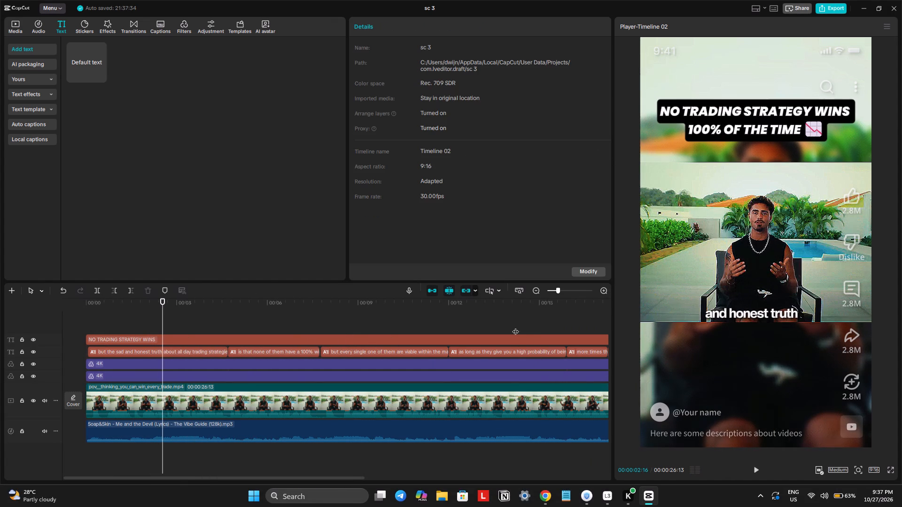
pyautogui.click(889, 469)
pyautogui.press('space')
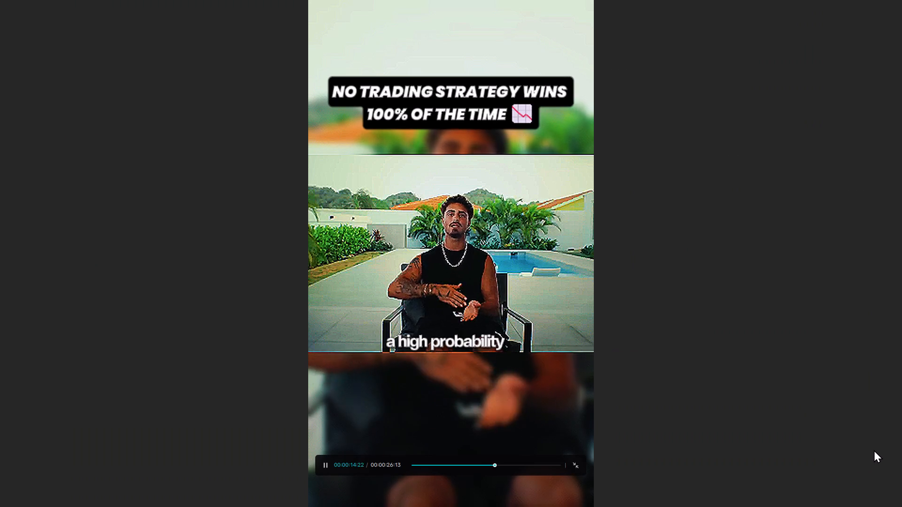
pyautogui.press('Escape')
pyautogui.press('space')
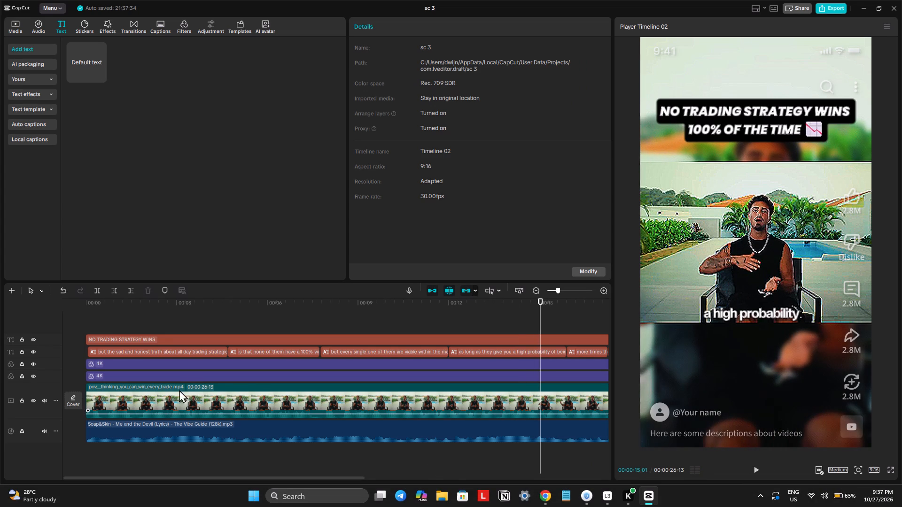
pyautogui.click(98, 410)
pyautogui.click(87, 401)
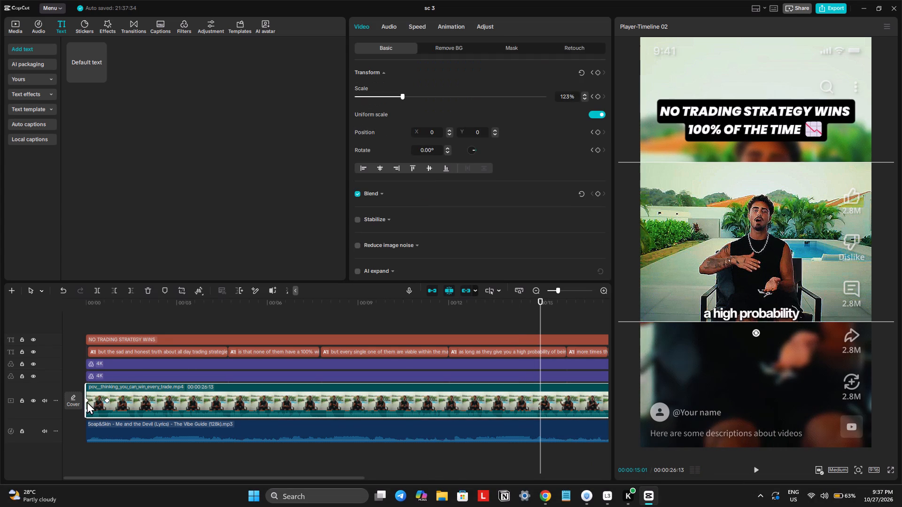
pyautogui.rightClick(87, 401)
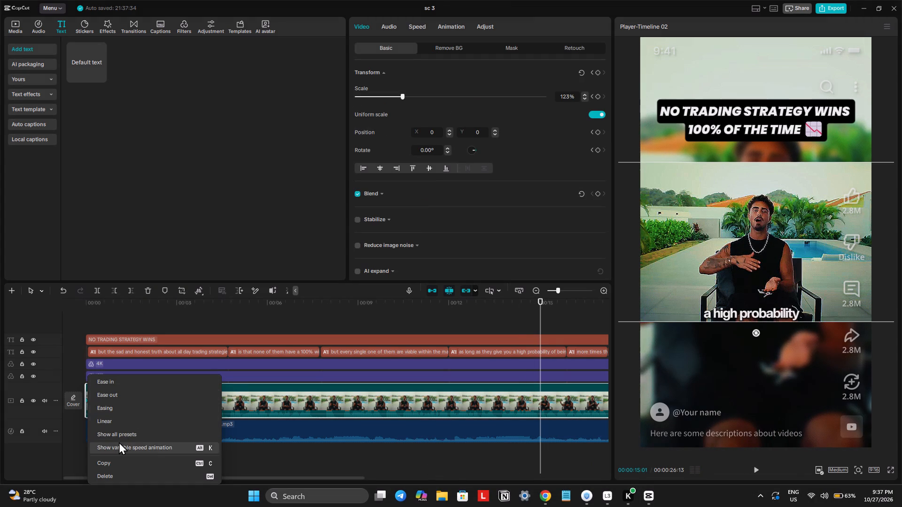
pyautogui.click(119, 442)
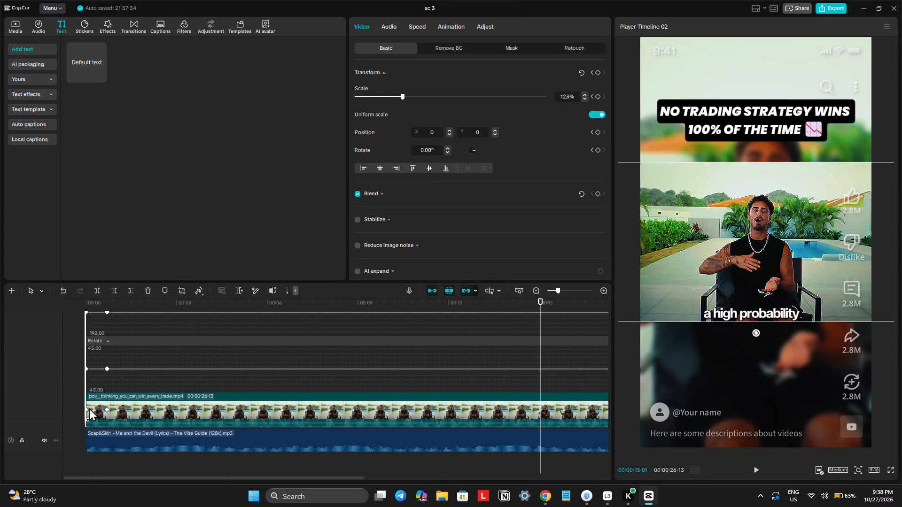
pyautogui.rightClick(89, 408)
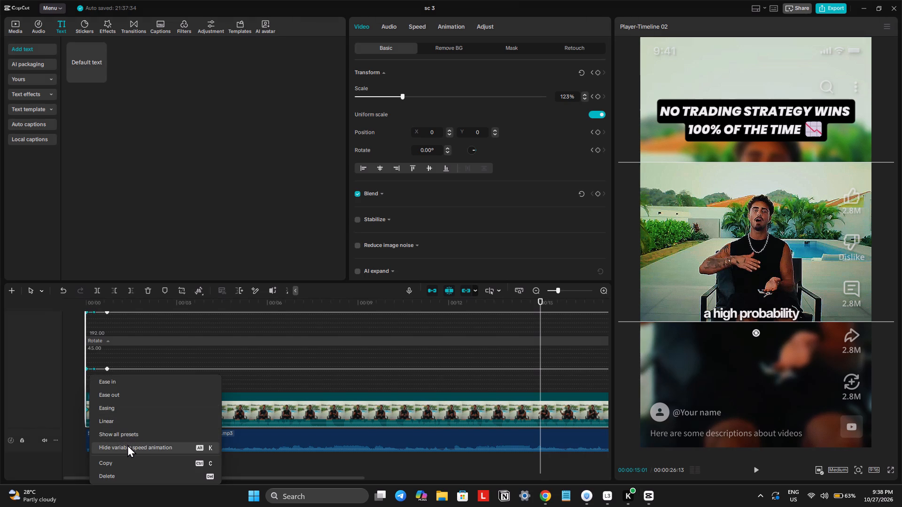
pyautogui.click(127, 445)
# Apply the Quad Out preset curve from the zoom's starting keyframe and play the short from the start.
pyautogui.rightClick(87, 402)
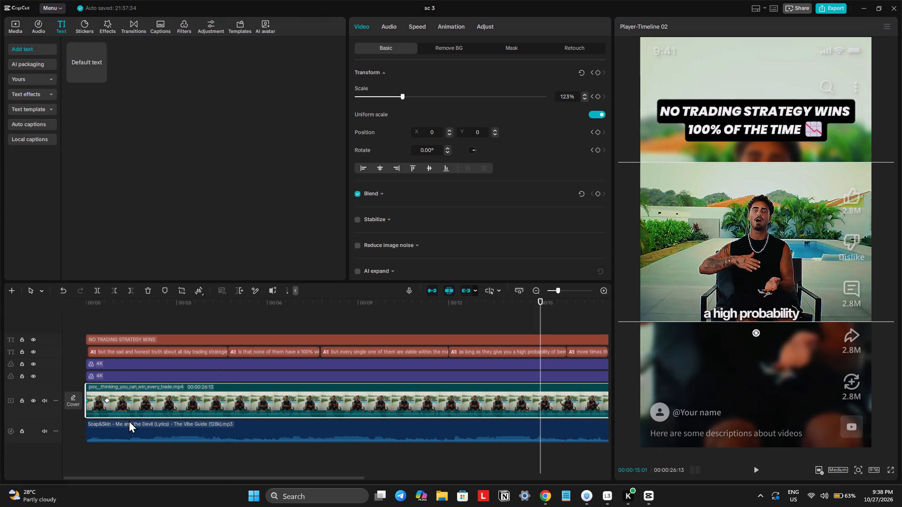
pyautogui.click(127, 437)
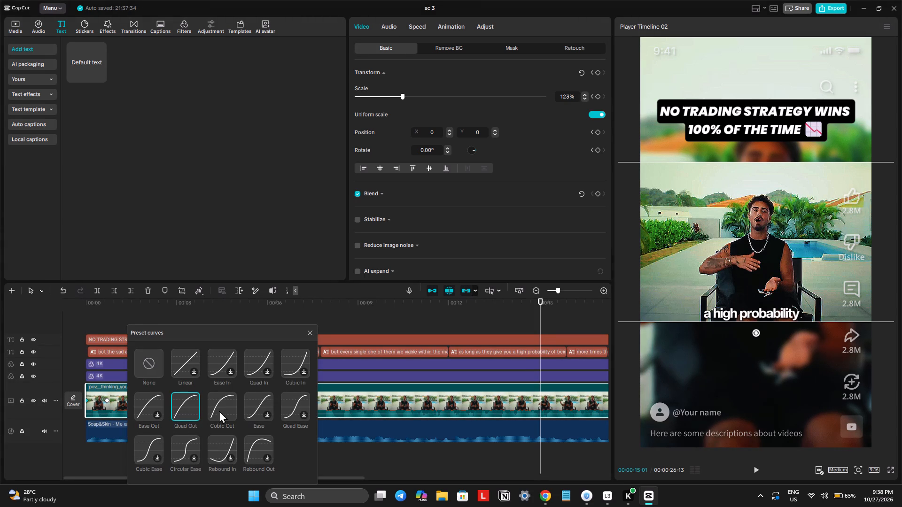
pyautogui.click(189, 410)
pyautogui.click(311, 338)
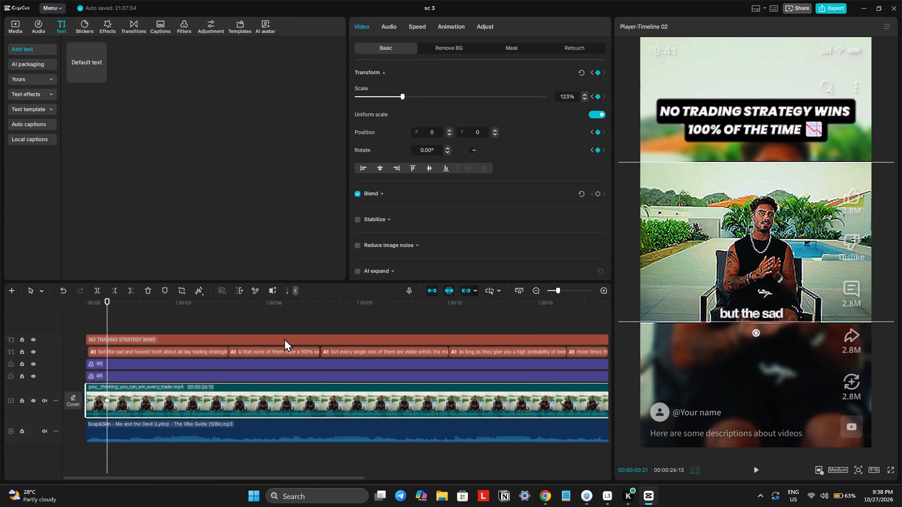
pyautogui.moveTo(100, 306); pyautogui.dragTo(66, 312)
pyautogui.press('space')
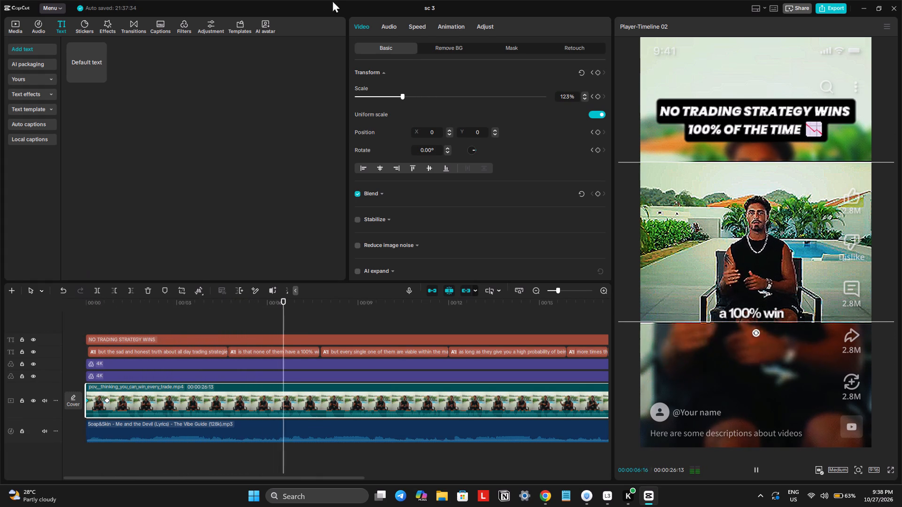
# Rename the project as tjr 4.
pyautogui.click(428, 8)
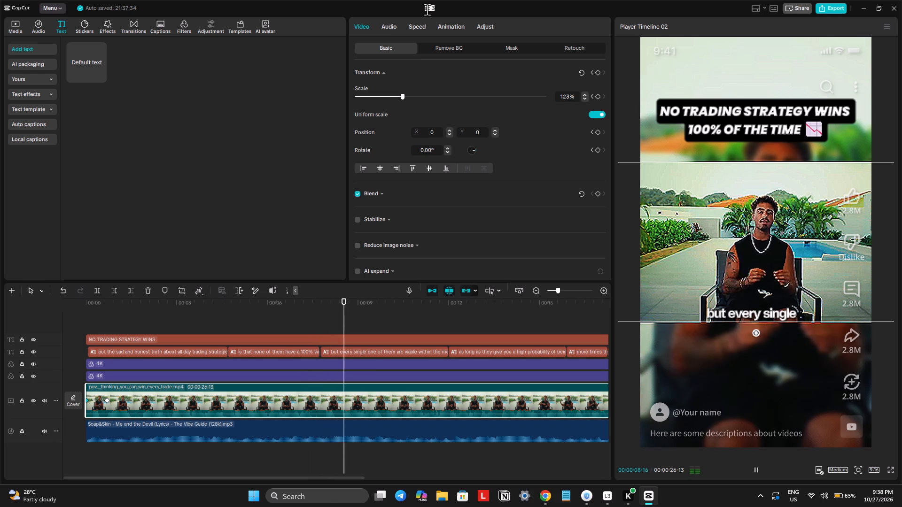
pyautogui.press('t')
pyautogui.write('jr 4')
pyautogui.press('Return')
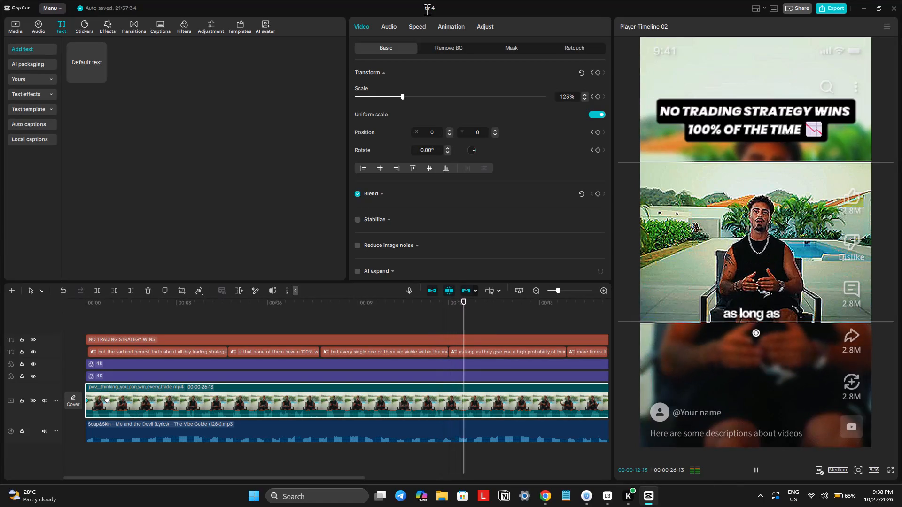
# Look along the rest of the timeline and replay the opening seconds from the start.
pyautogui.hscroll(-1, 518, 362)
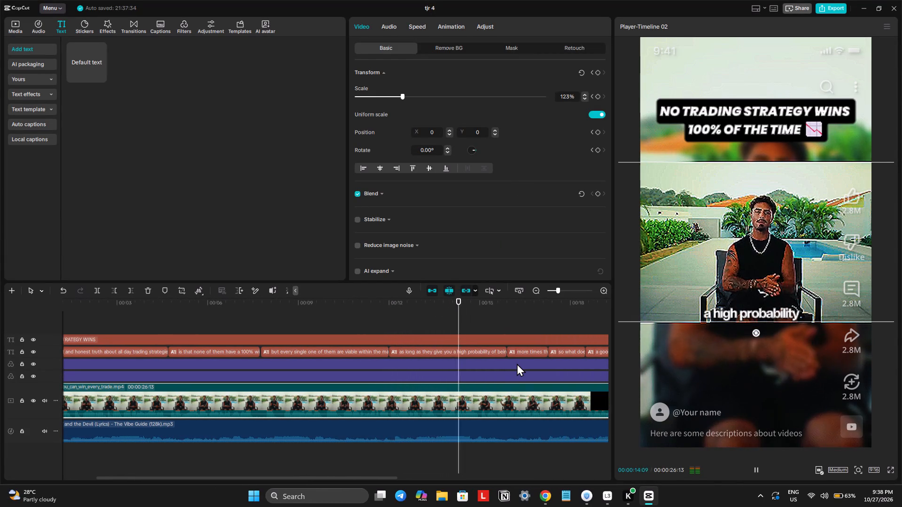
pyautogui.hscroll(-1, 517, 363)
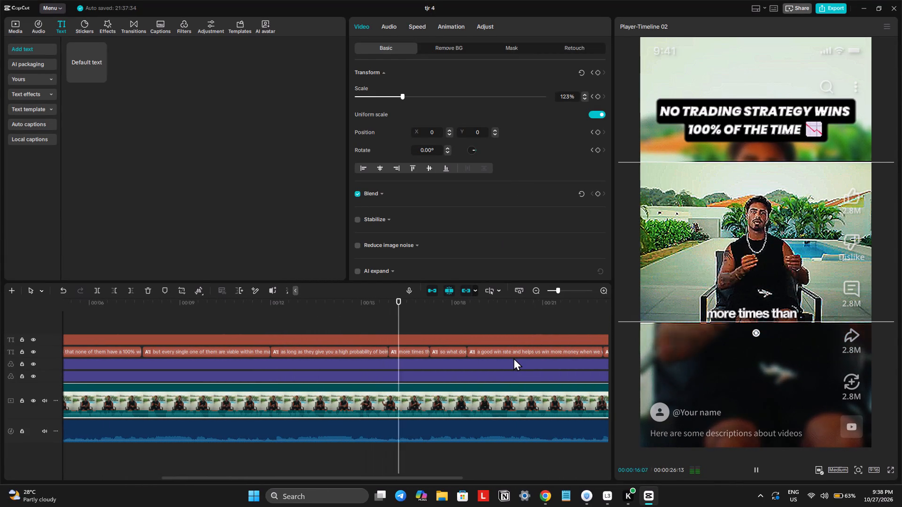
pyautogui.hscroll(2, 294, 339)
pyautogui.click(102, 305)
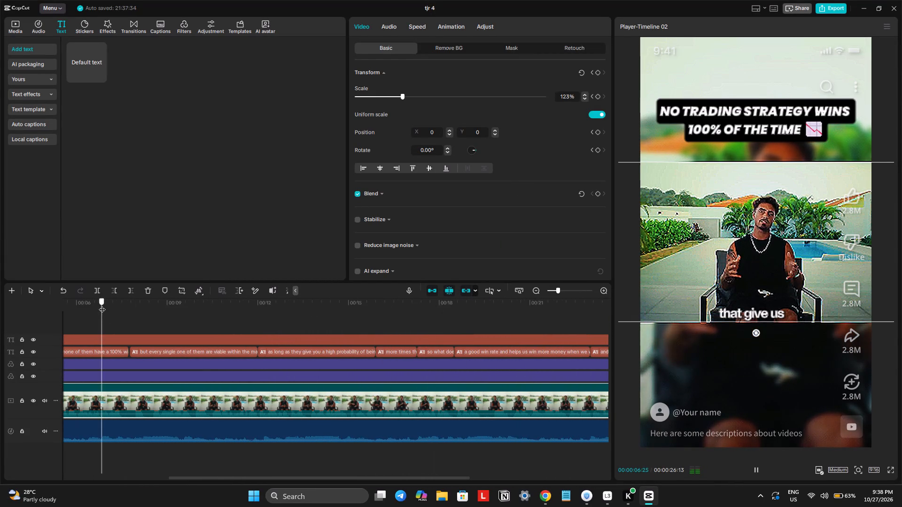
pyautogui.moveTo(102, 305); pyautogui.dragTo(0, 338)
pyautogui.press('space')
pyautogui.press('space')
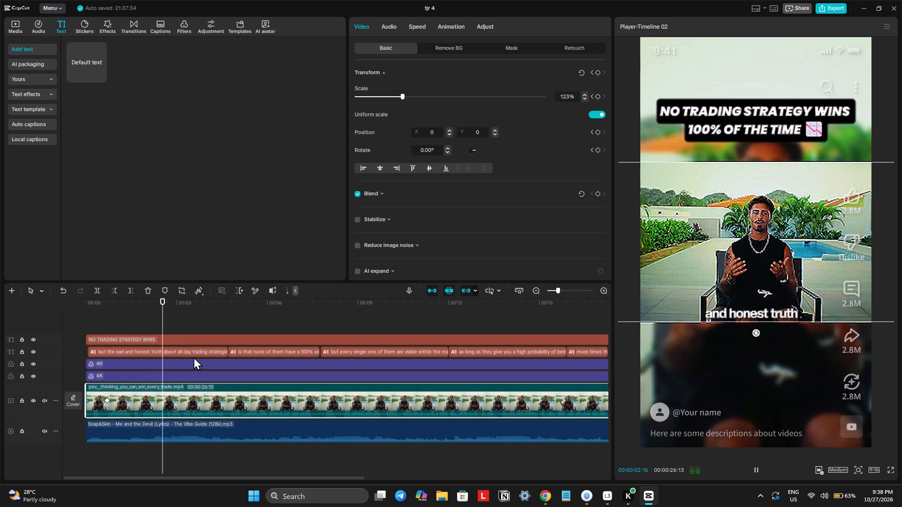
pyautogui.press('space')
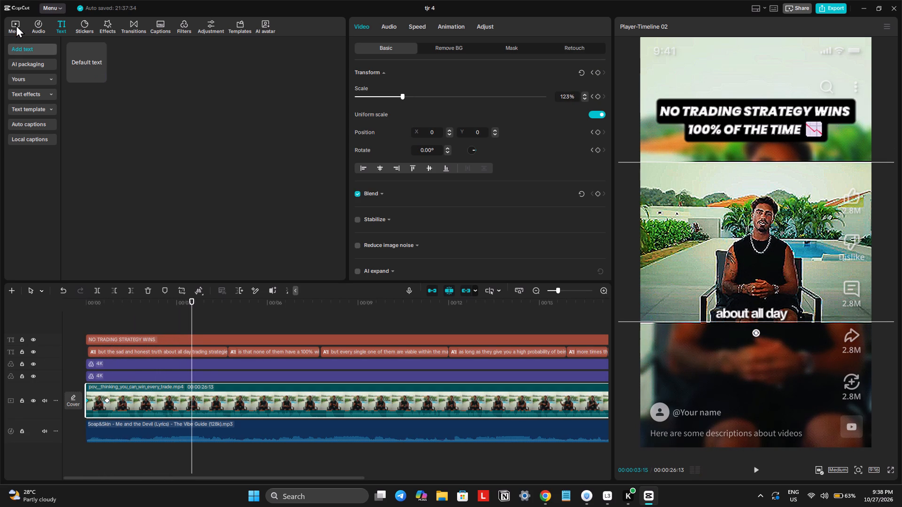
# Search the stock media library for "trading" and preview the clip of a man at a desk beside trading charts.
pyautogui.click(16, 25)
pyautogui.click(36, 154)
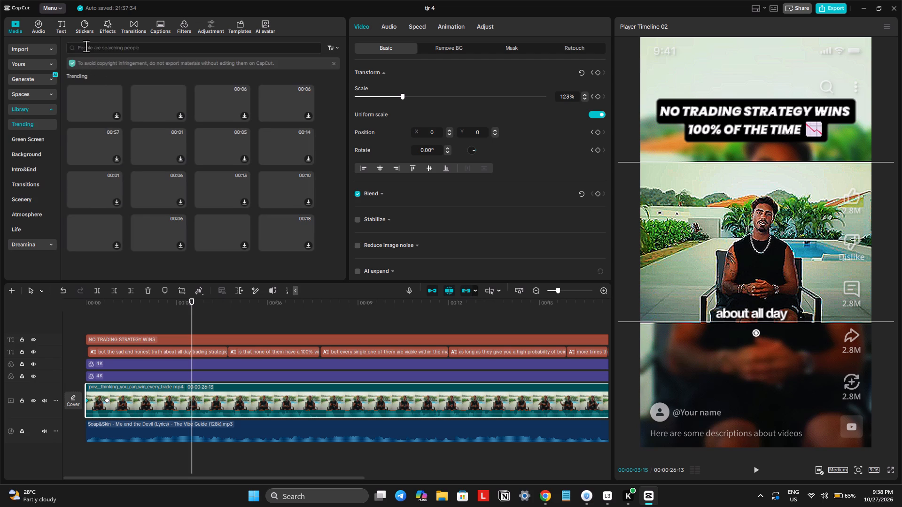
pyautogui.click(86, 46)
pyautogui.write('trading')
pyautogui.press('space')
pyautogui.press('Return')
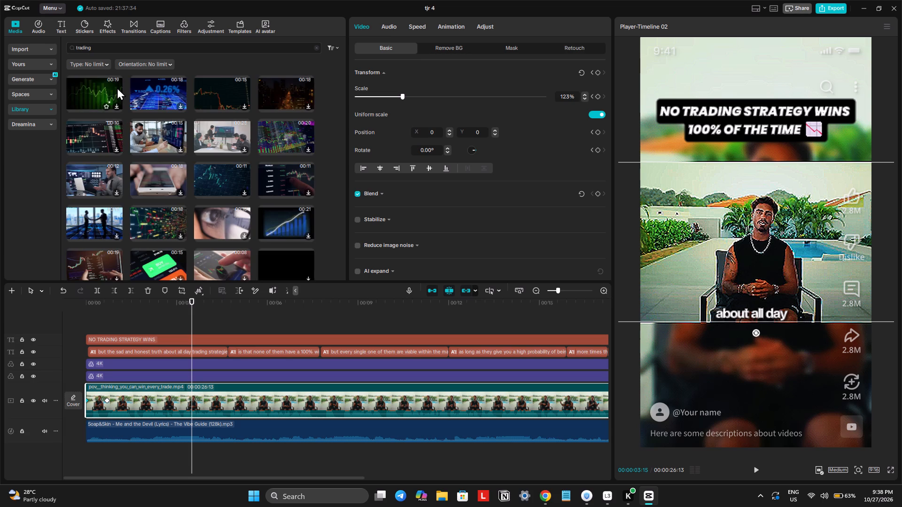
pyautogui.click(146, 135)
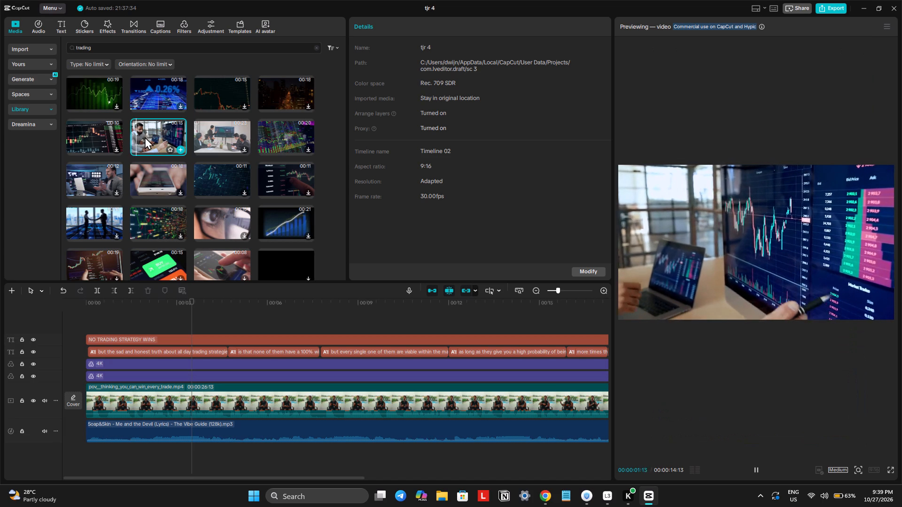
# Place the stock clip of the man beside trading charts at about 3:15 in the short and scale it to 122%.
pyautogui.moveTo(144, 137); pyautogui.dragTo(188, 321)
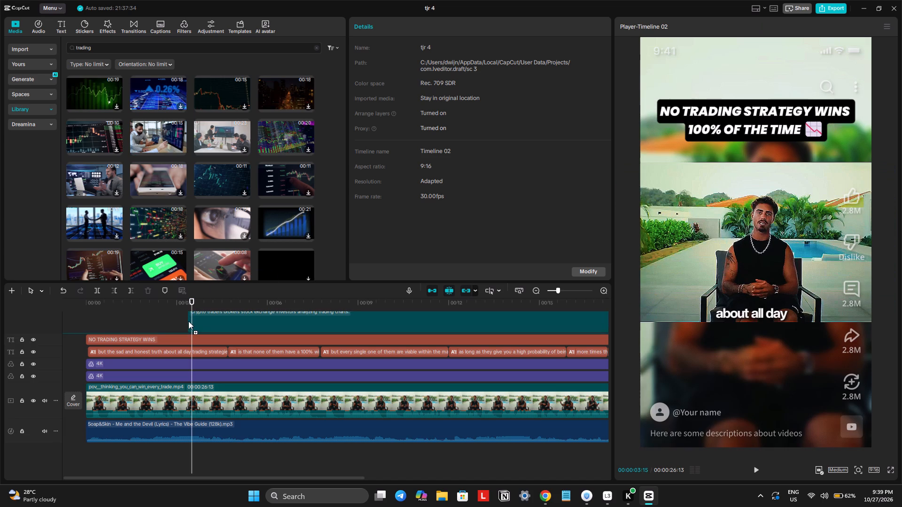
pyautogui.moveTo(188, 321); pyautogui.dragTo(191, 322)
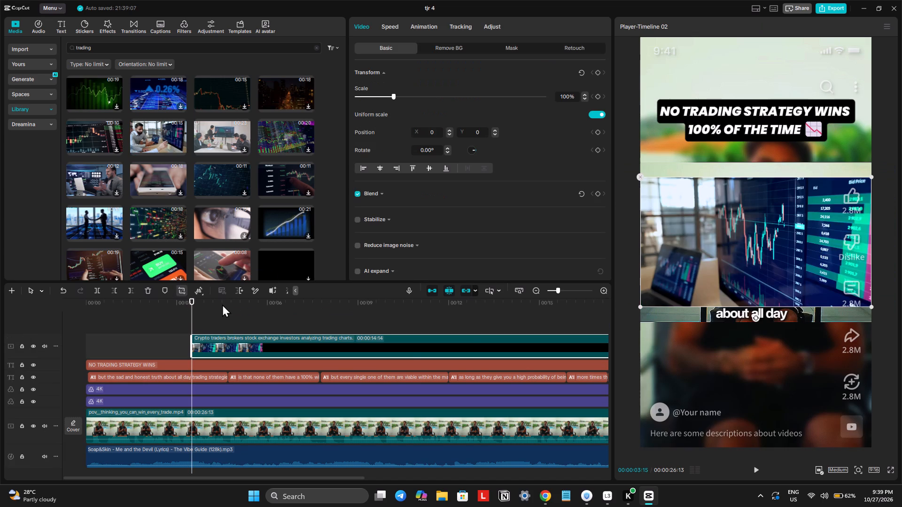
pyautogui.moveTo(395, 95); pyautogui.dragTo(404, 106)
# Move the stock clip to the layer directly above the talking-head video, beneath the captions, hook text and 4K effects.
pyautogui.moveTo(218, 347); pyautogui.dragTo(218, 390)
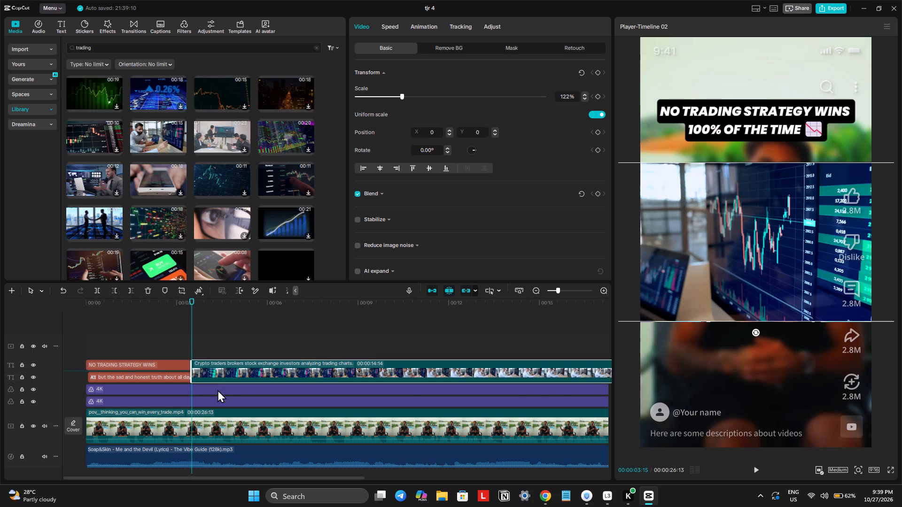
pyautogui.moveTo(218, 390); pyautogui.dragTo(215, 408)
# Play the stock clip section and cut off the clip's remainder at about 5:14, as the "is that none" caption begins.
pyautogui.click(170, 320)
pyautogui.press('space')
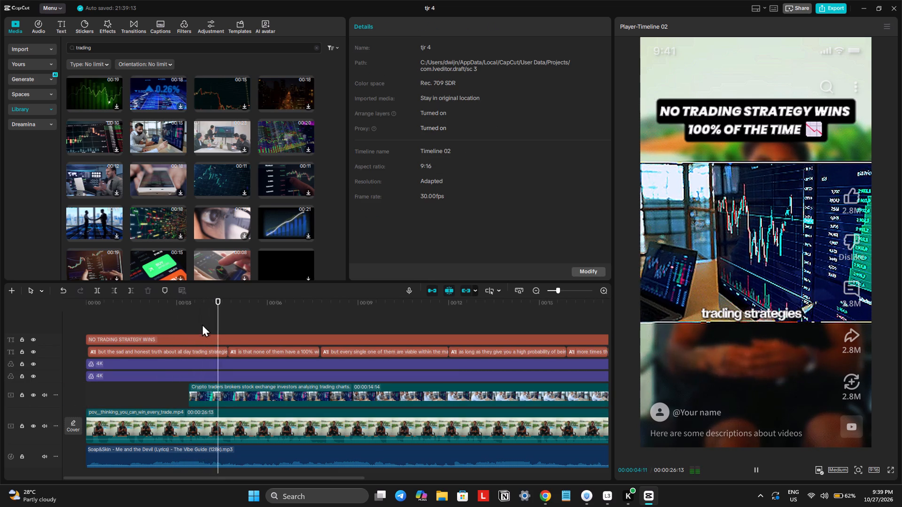
pyautogui.press('space')
pyautogui.click(245, 396)
pyautogui.press('w')
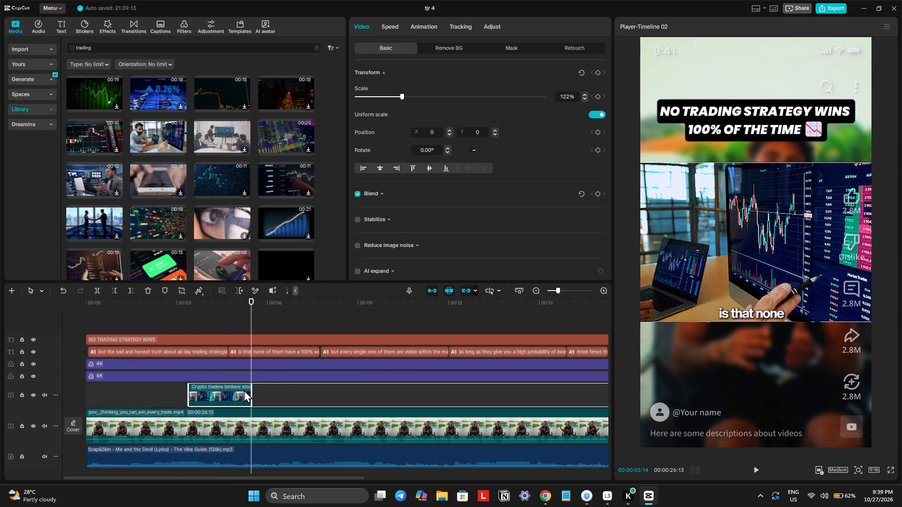
# Replay the shortened stock clip section and set the clip's scale to 123%.
pyautogui.click(179, 322)
pyautogui.press('space')
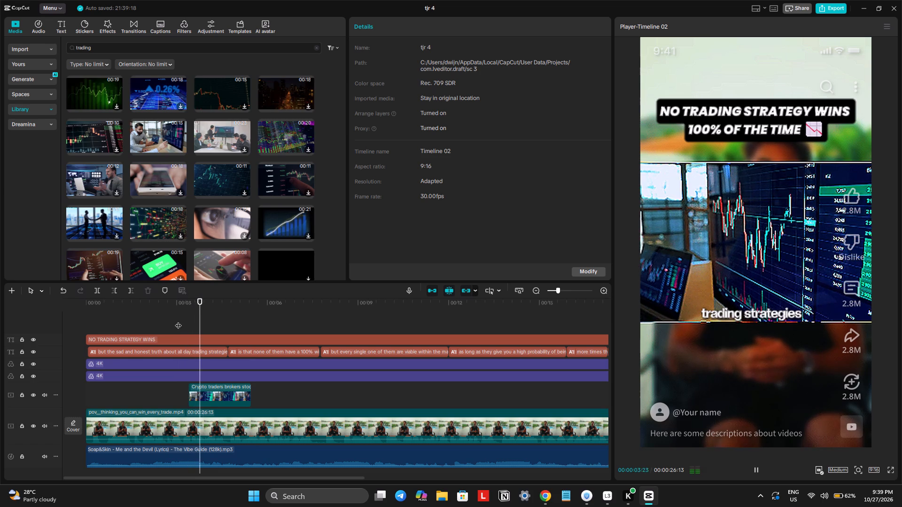
pyautogui.press('space')
pyautogui.press('space')
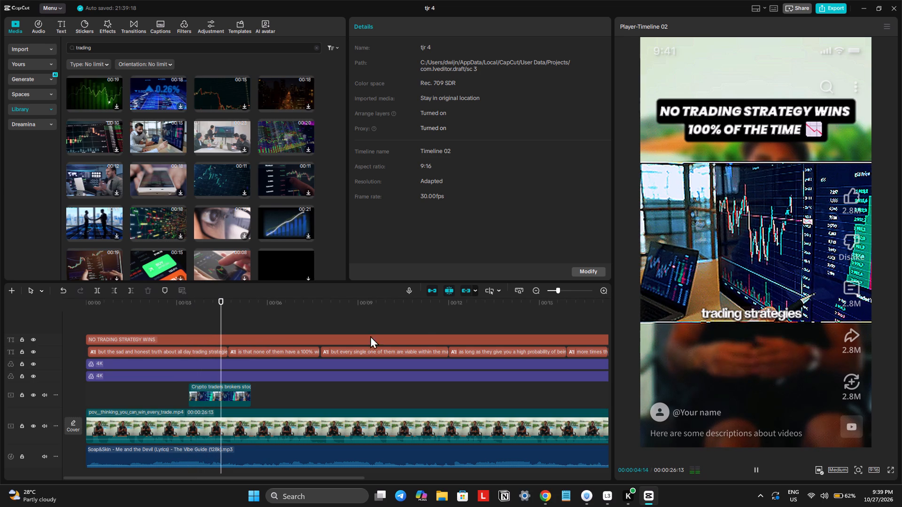
pyautogui.press('space')
pyautogui.click(217, 401)
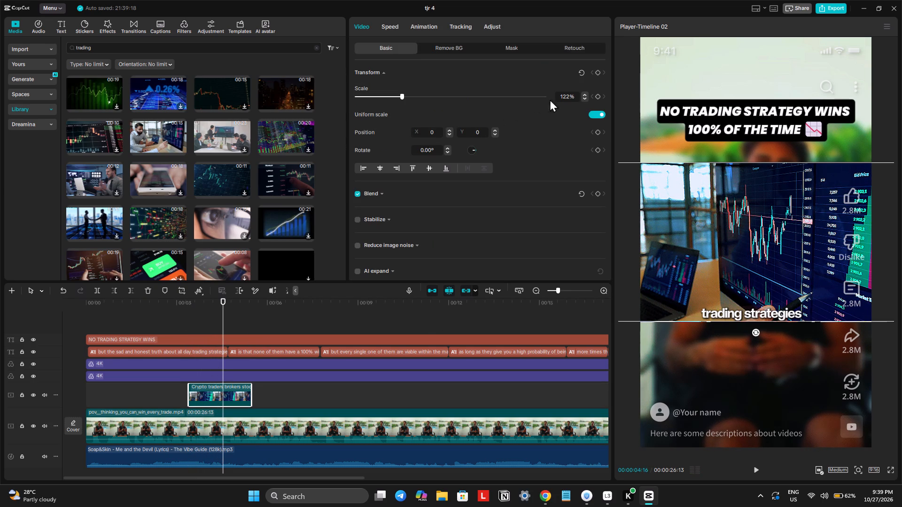
pyautogui.click(584, 94)
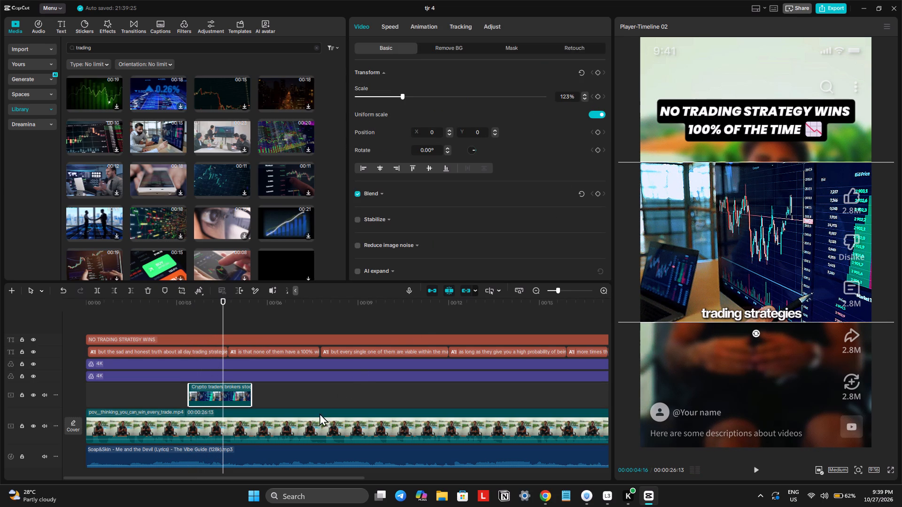
# Play the short onward past the stock clip, checking the talking-head footage and captions up to about 14:20.
pyautogui.click(296, 426)
pyautogui.press('space')
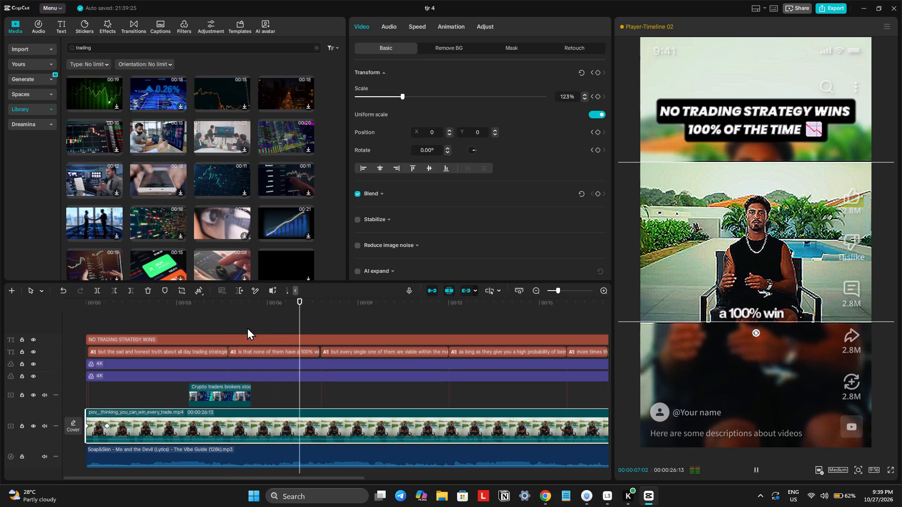
pyautogui.hscroll(-1, 247, 327)
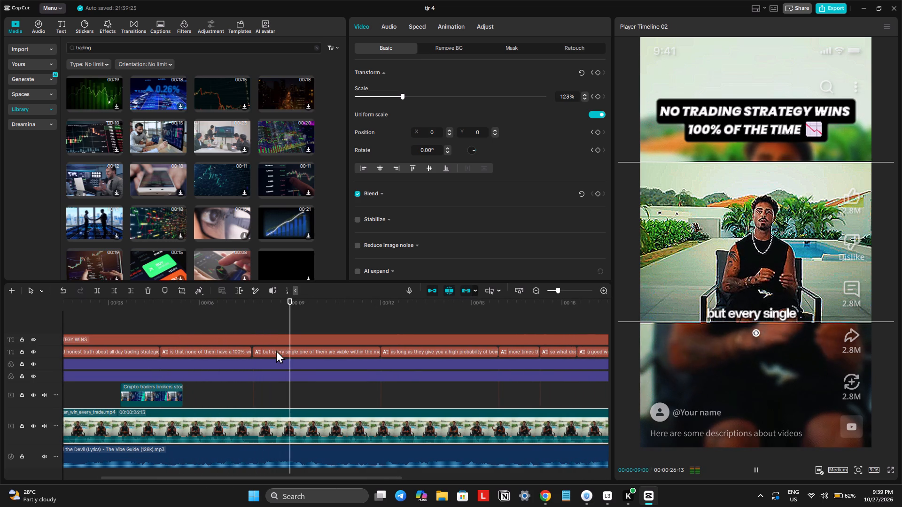
pyautogui.hscroll(-1, 276, 350)
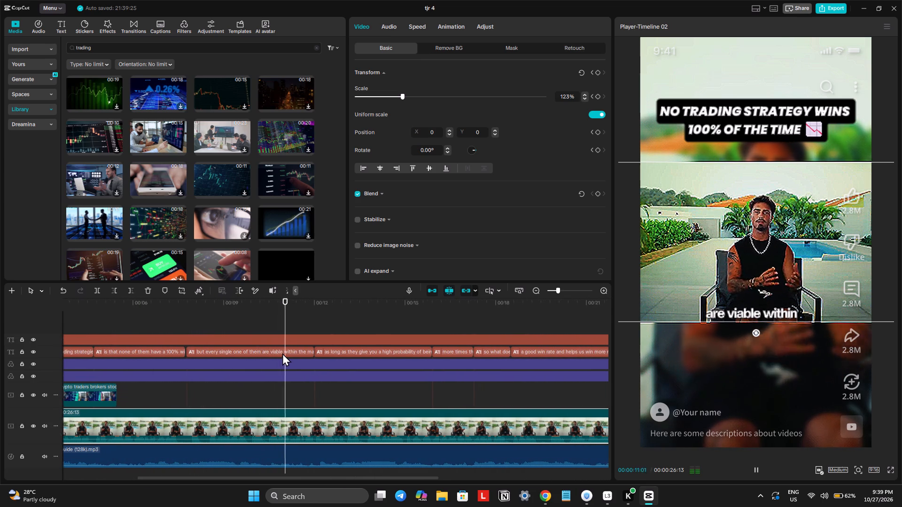
pyautogui.hscroll(-1, 282, 353)
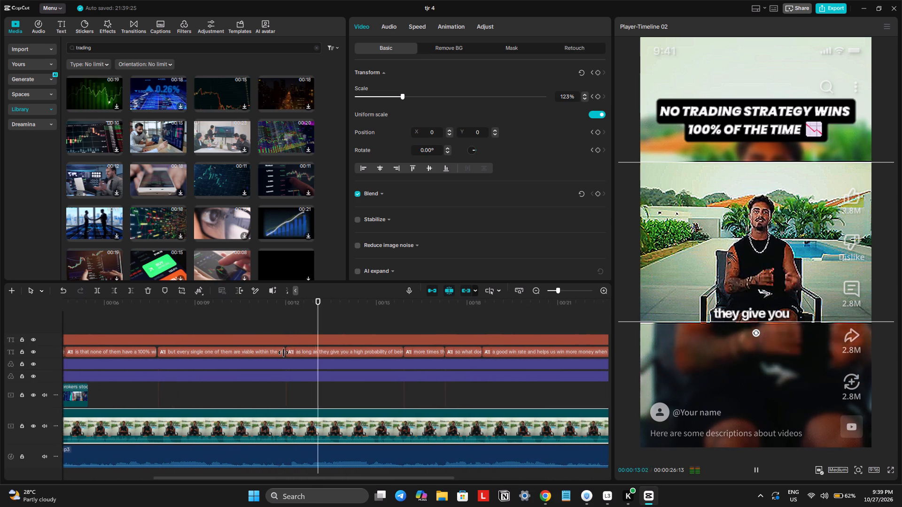
pyautogui.hscroll(-1, 283, 353)
pyautogui.press('space')
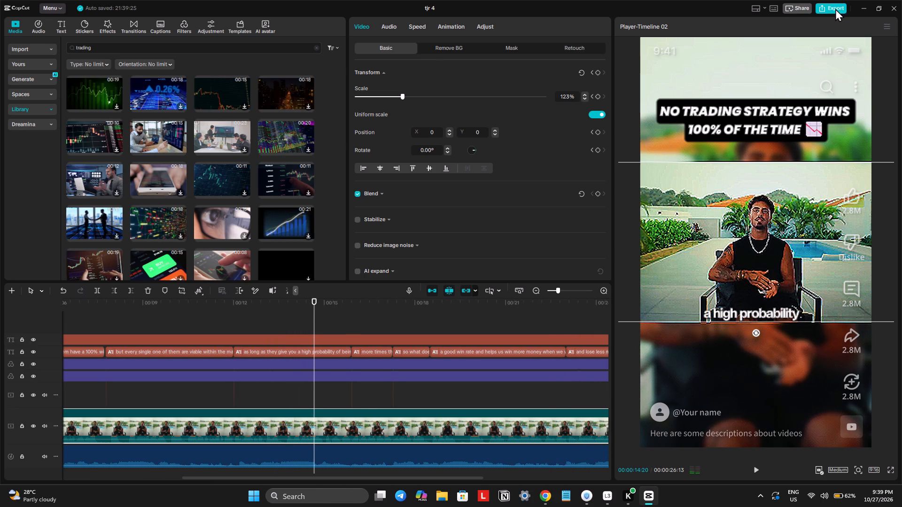
# Export the short as tjr 4 in 1080P, H.264 mp4 at 30 fps with the recommended bitrate.
pyautogui.click(835, 8)
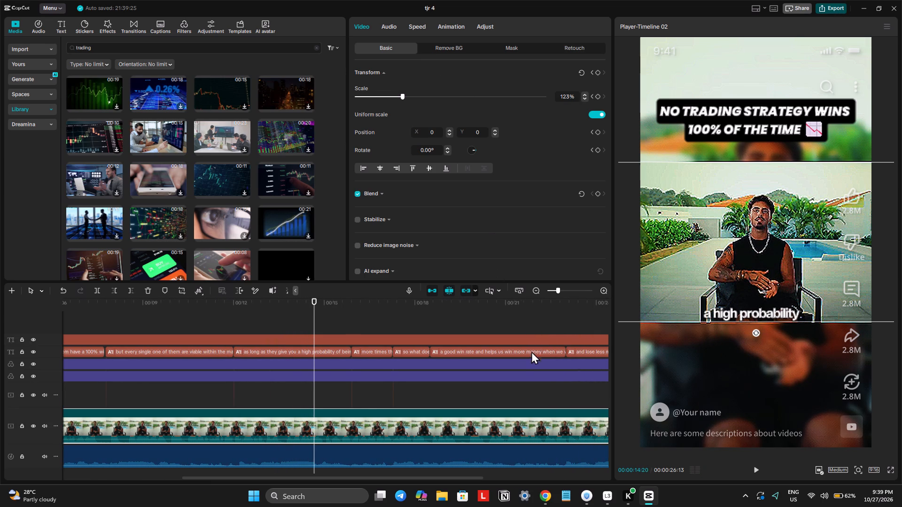
pyautogui.click(559, 389)
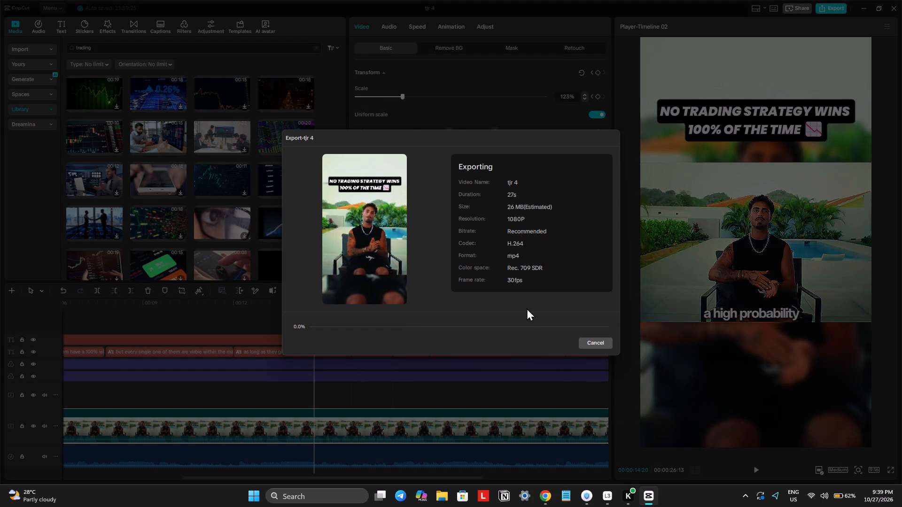
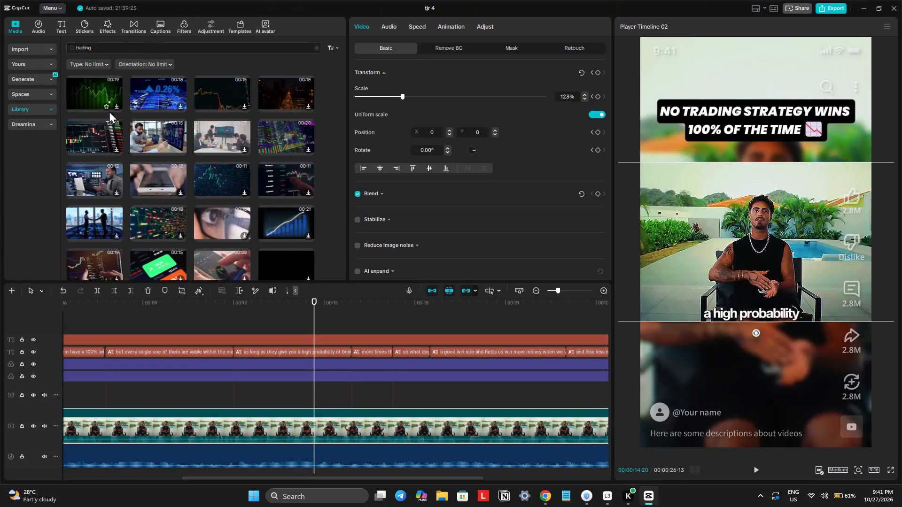
# Delete the used talking-head video pov_think..._trade.mp4 from the imported project media, including its use in the timeline.
pyautogui.click(17, 28)
pyautogui.click(42, 47)
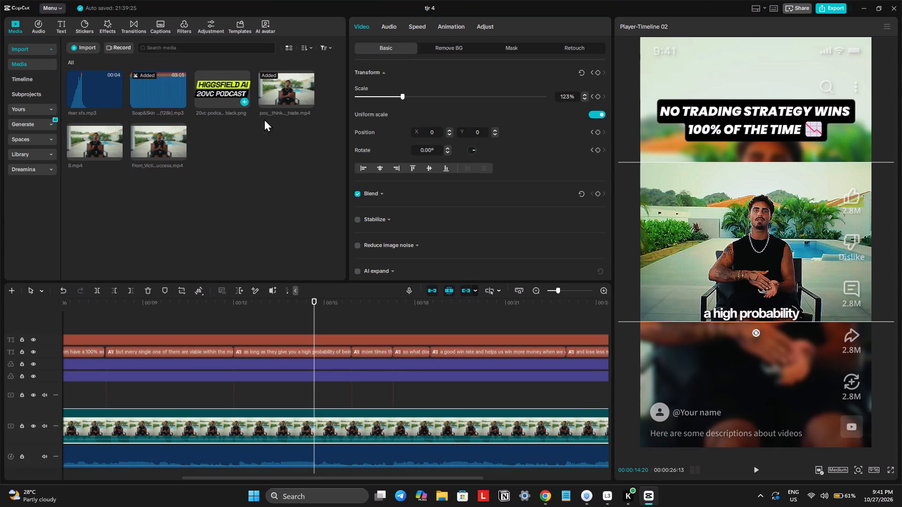
pyautogui.moveTo(280, 125); pyautogui.dragTo(296, 82)
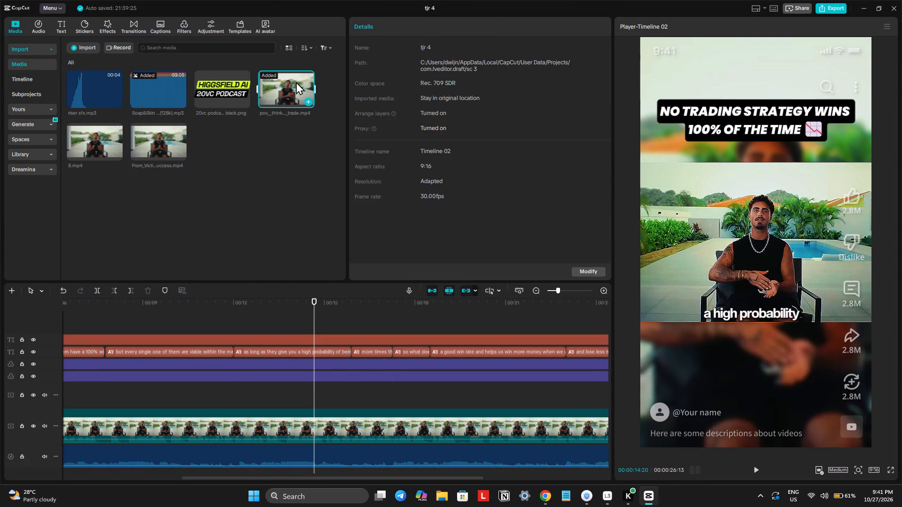
pyautogui.press('Delete')
pyautogui.press('Return')
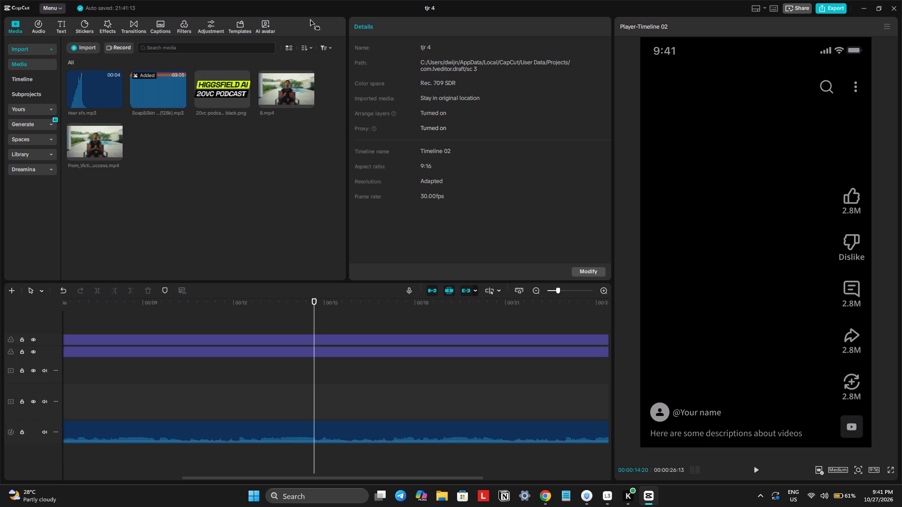
# Place the imported 8.mp4 clip on the empty main video track at the start of the timeline.
pyautogui.click(519, 290)
pyautogui.moveTo(286, 92); pyautogui.dragTo(78, 404)
# Delete the leftover Crypto trader stock clip section above the main video track.
pyautogui.moveTo(130, 371); pyautogui.dragTo(172, 372)
pyautogui.moveTo(187, 367); pyautogui.dragTo(173, 367)
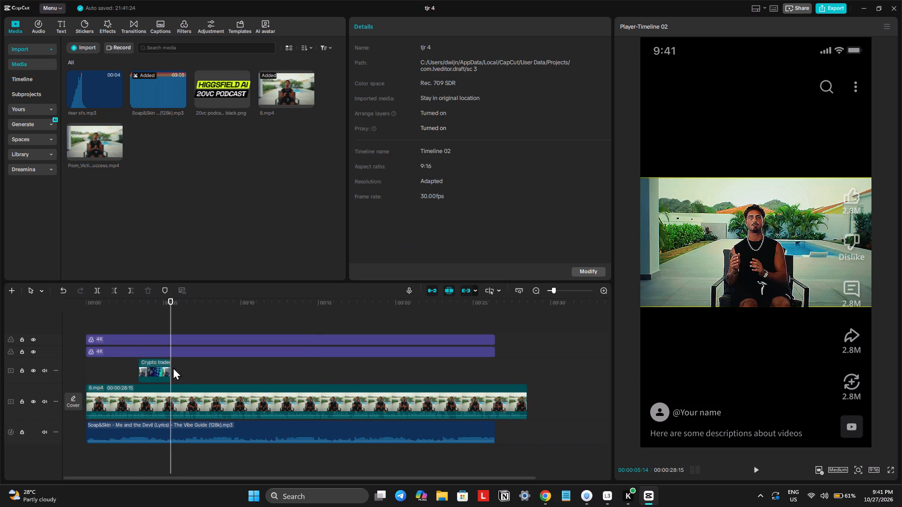
pyautogui.moveTo(173, 367); pyautogui.dragTo(144, 369)
pyautogui.press('Delete')
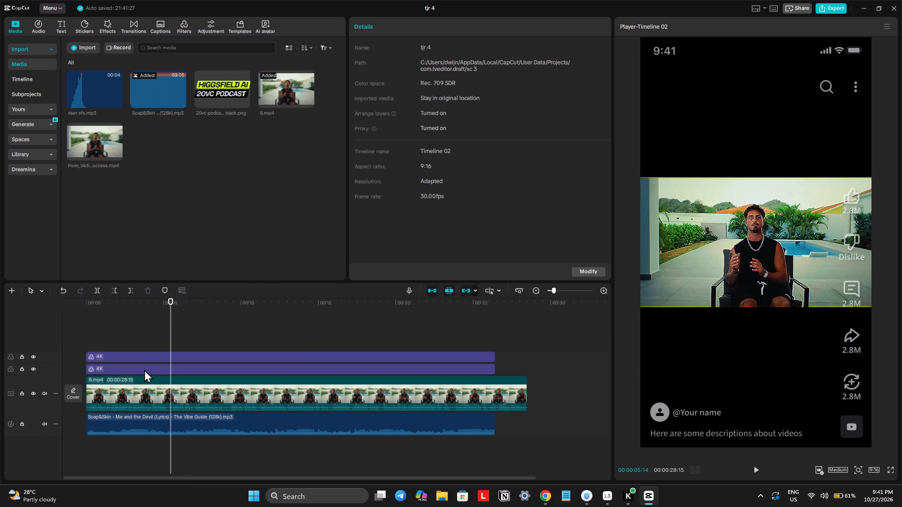
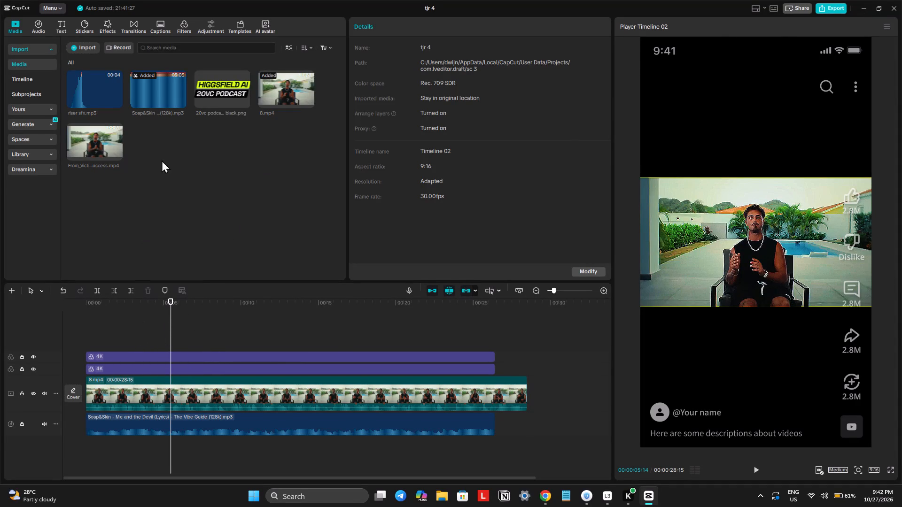
# Generate auto captions for the 8.mp4 timeline with the spoken language on Auto detect.
pyautogui.click(165, 32)
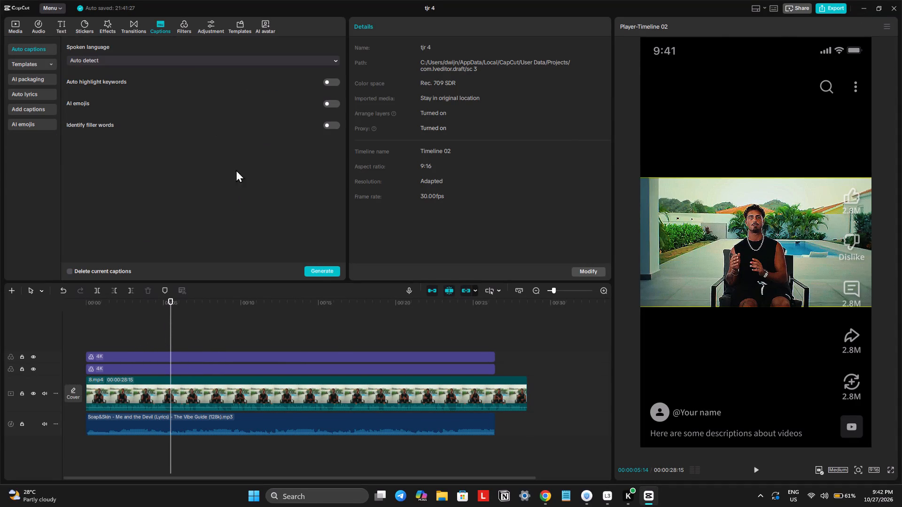
pyautogui.click(321, 274)
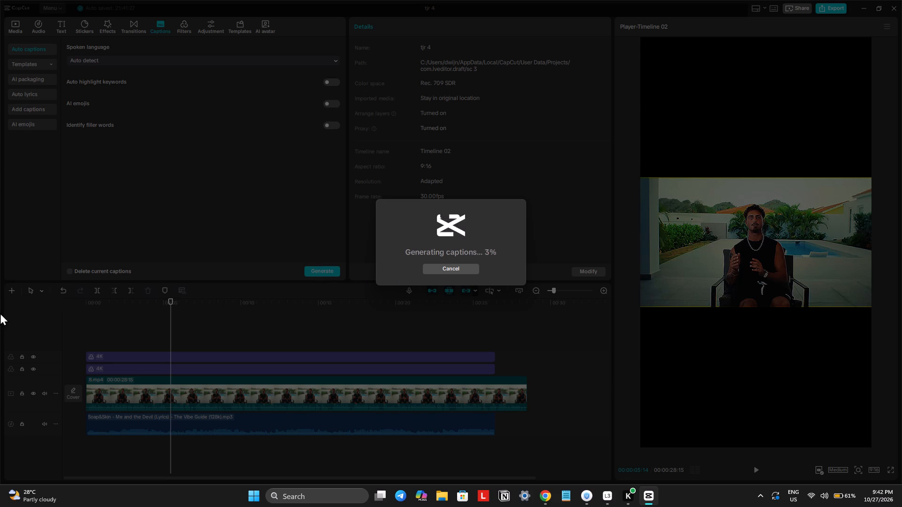
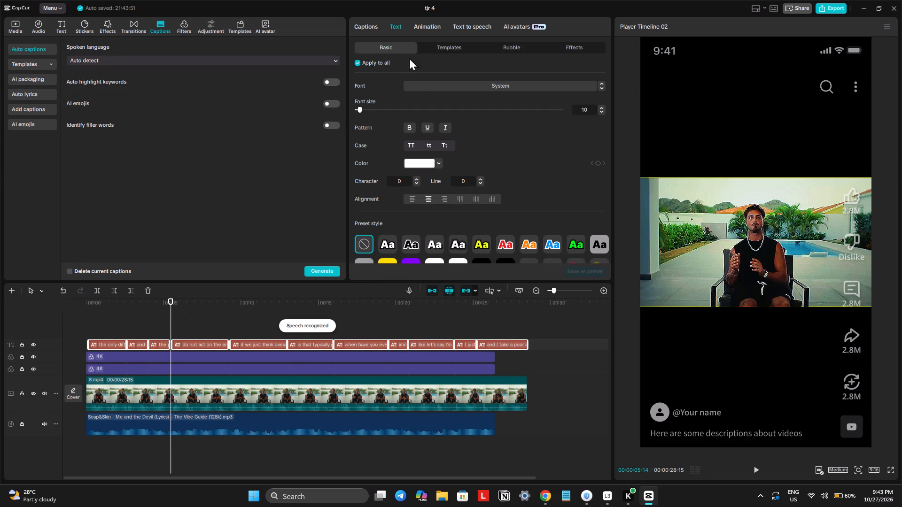
# Set all captions to the CreatoDisplay-ExtraBold font with character spacing of -1.
pyautogui.click(419, 90)
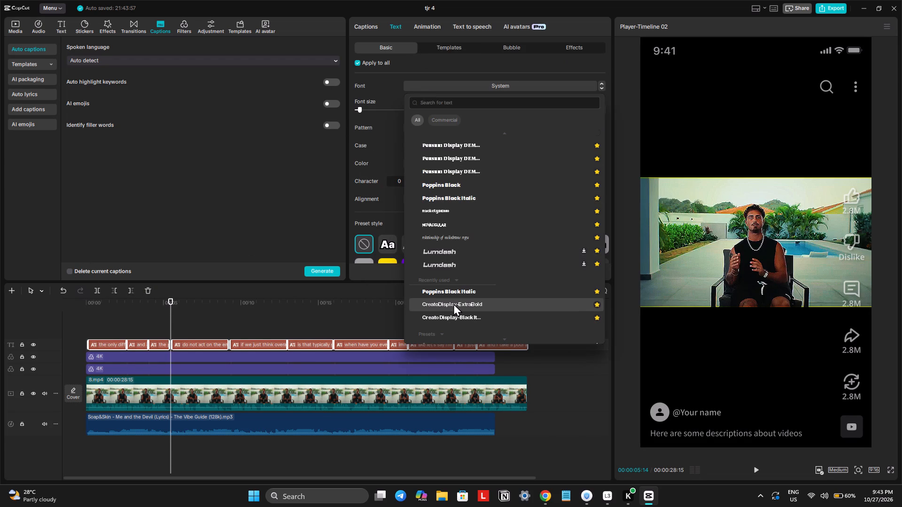
pyautogui.click(453, 303)
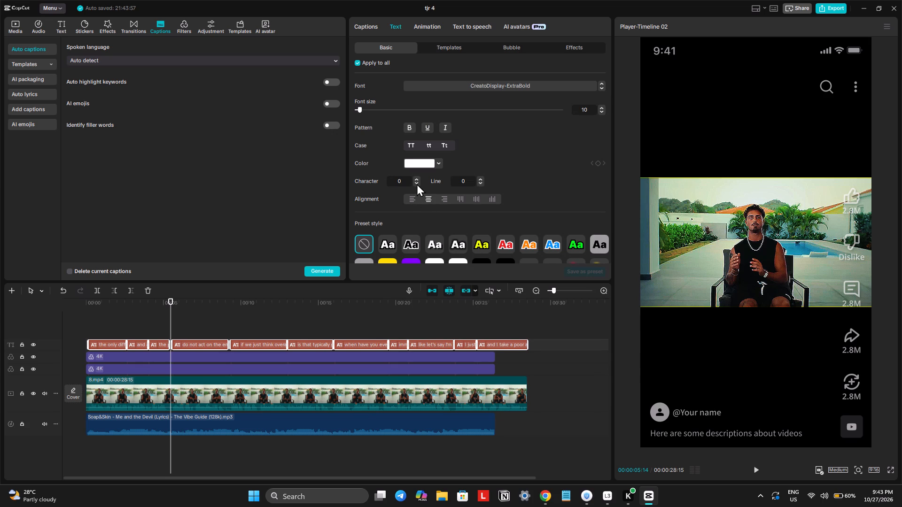
pyautogui.click(417, 182)
# Enable the shadow effect on all captions.
pyautogui.scroll(-2, 416, 188)
pyautogui.scroll(-1, 394, 243)
pyautogui.scroll(1, 393, 244)
pyautogui.scroll(-1, 393, 244)
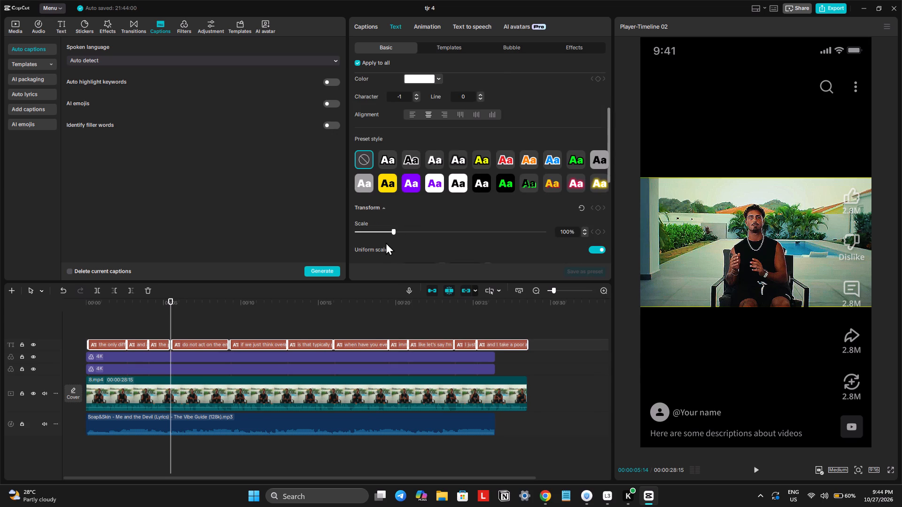
pyautogui.scroll(-1, 385, 242)
pyautogui.scroll(2, 385, 242)
pyautogui.scroll(-6, 373, 235)
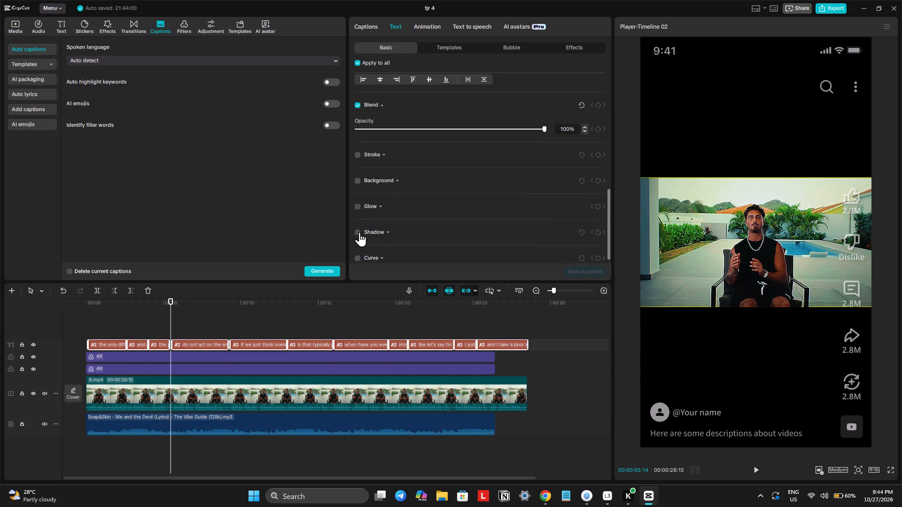
pyautogui.click(359, 233)
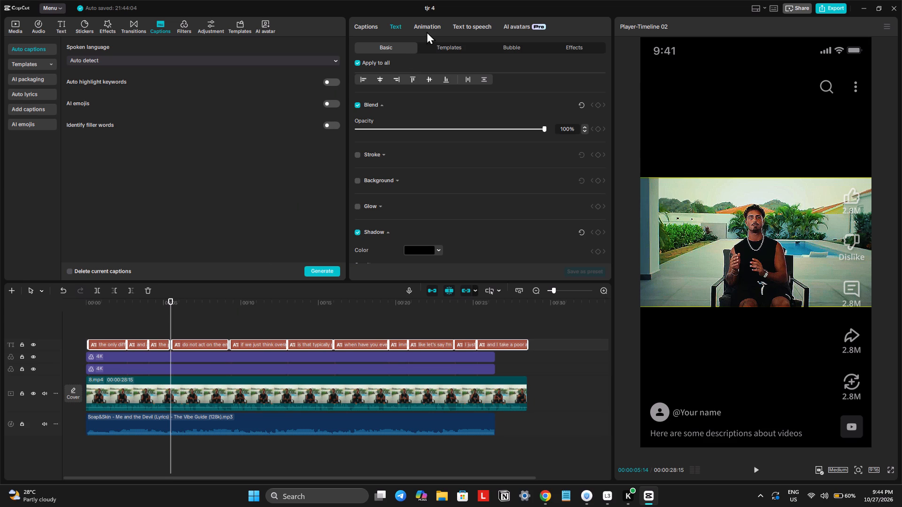
# Enable a Blur canvas background behind the 8.mp4 clip, using the lightest blur preset.
pyautogui.moveTo(110, 303); pyautogui.dragTo(93, 309)
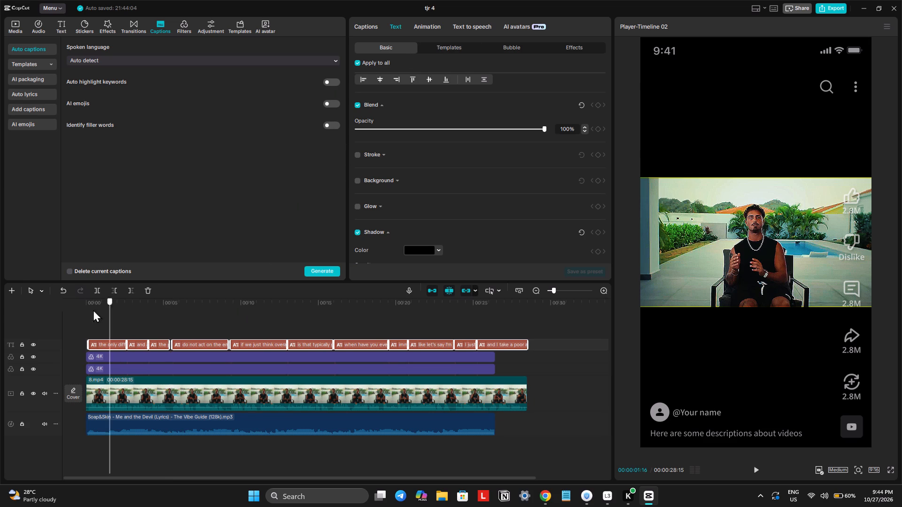
pyautogui.moveTo(93, 309); pyautogui.dragTo(55, 320)
pyautogui.click(132, 403)
pyautogui.scroll(-8, 379, 239)
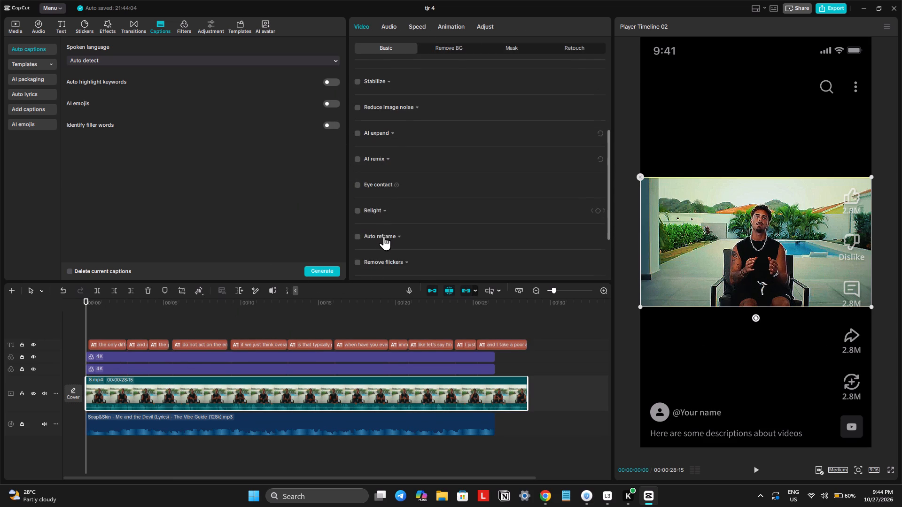
pyautogui.click(365, 262)
pyautogui.scroll(-8, 365, 262)
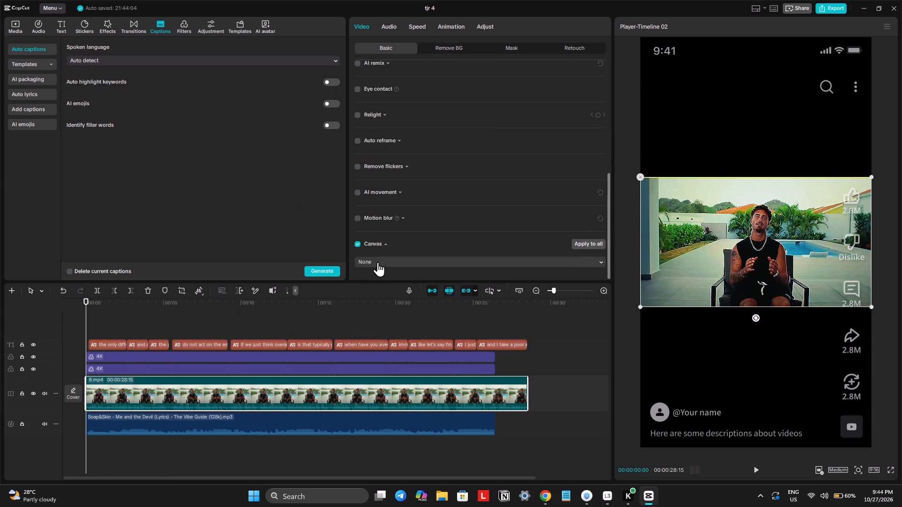
pyautogui.scroll(-4, 378, 262)
pyautogui.click(378, 261)
pyautogui.scroll(-4, 378, 261)
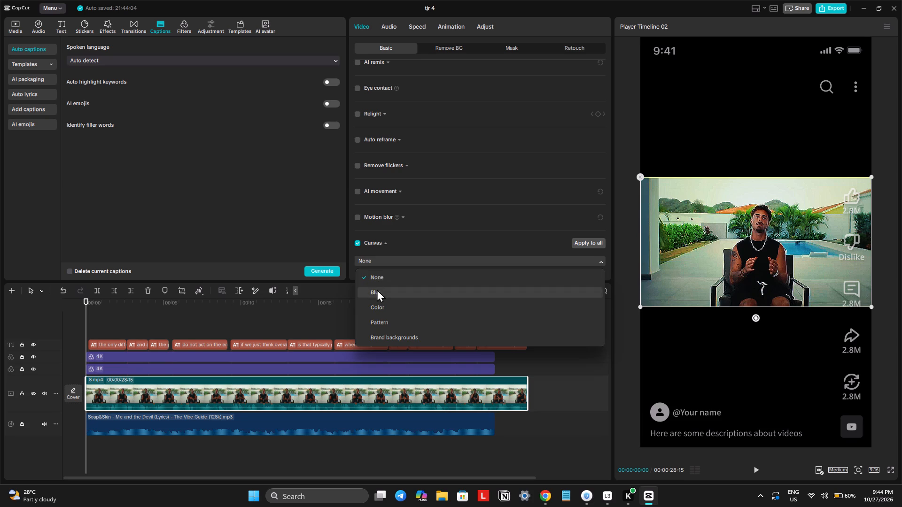
pyautogui.click(377, 289)
pyautogui.scroll(-3, 376, 273)
pyautogui.click(368, 249)
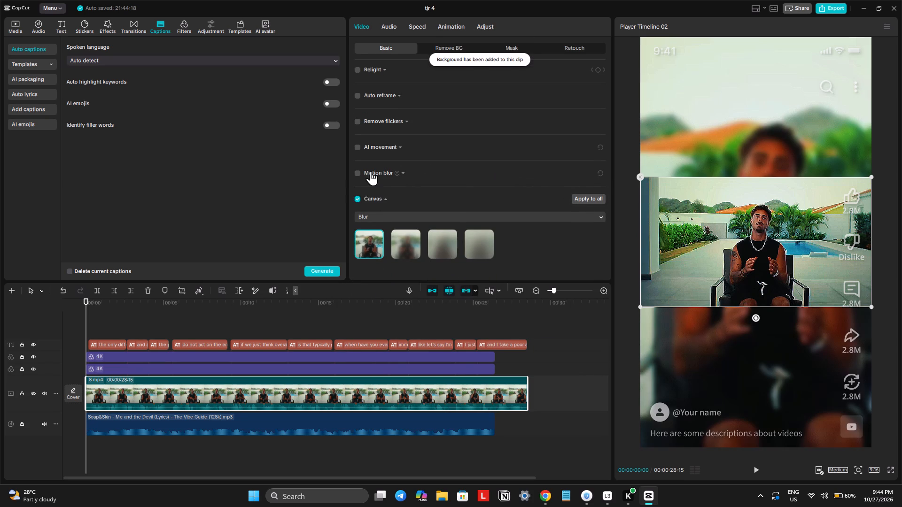
# Scale the 8.mp4 clip up to 108%.
pyautogui.scroll(9, 372, 161)
pyautogui.click(397, 96)
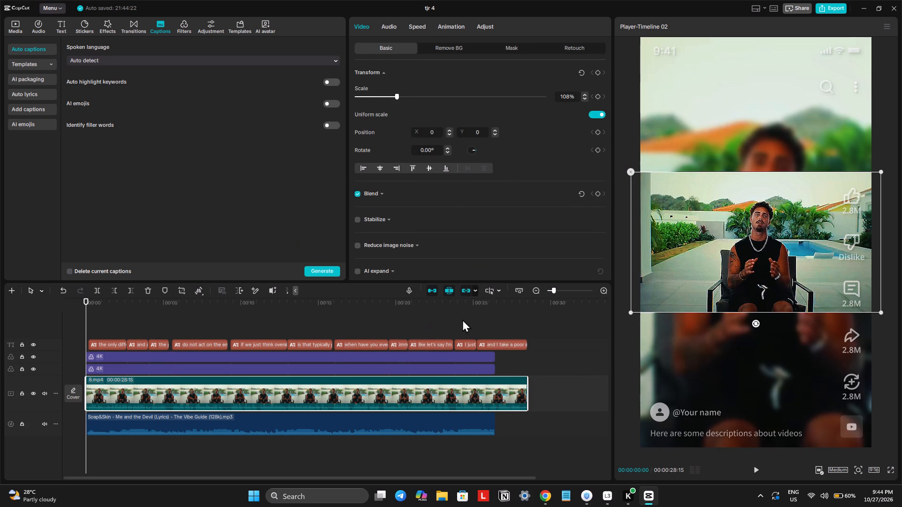
# Extend both 4K filter layers to the end of the 8.mp4 clip.
pyautogui.moveTo(504, 358); pyautogui.dragTo(495, 377)
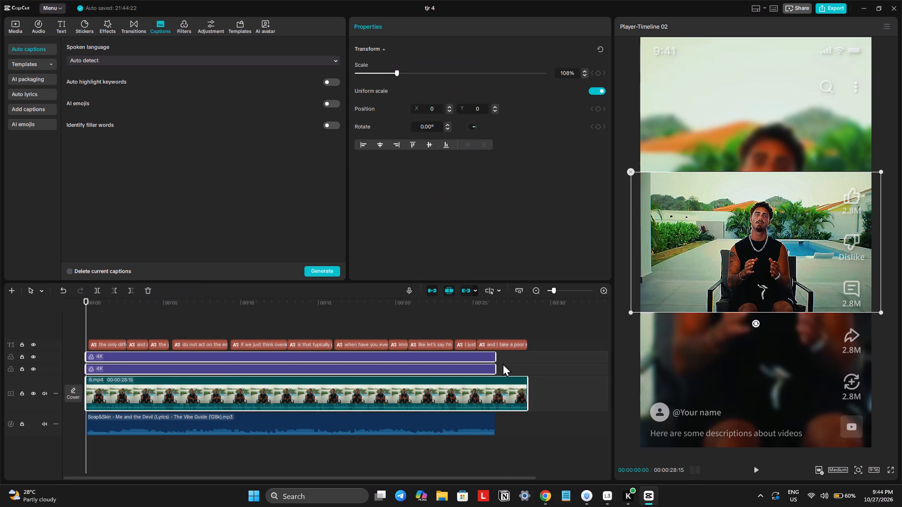
pyautogui.click(503, 363)
pyautogui.moveTo(503, 358); pyautogui.dragTo(493, 366)
pyautogui.moveTo(504, 361); pyautogui.dragTo(492, 373)
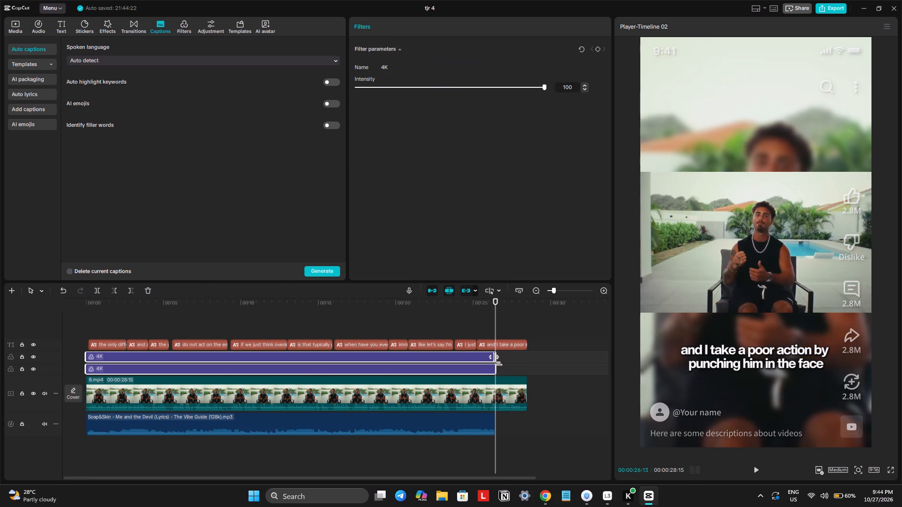
pyautogui.moveTo(497, 359); pyautogui.dragTo(527, 379)
# Extend the Soap&Skin music track to the end of the 8.mp4 clip.
pyautogui.click(488, 424)
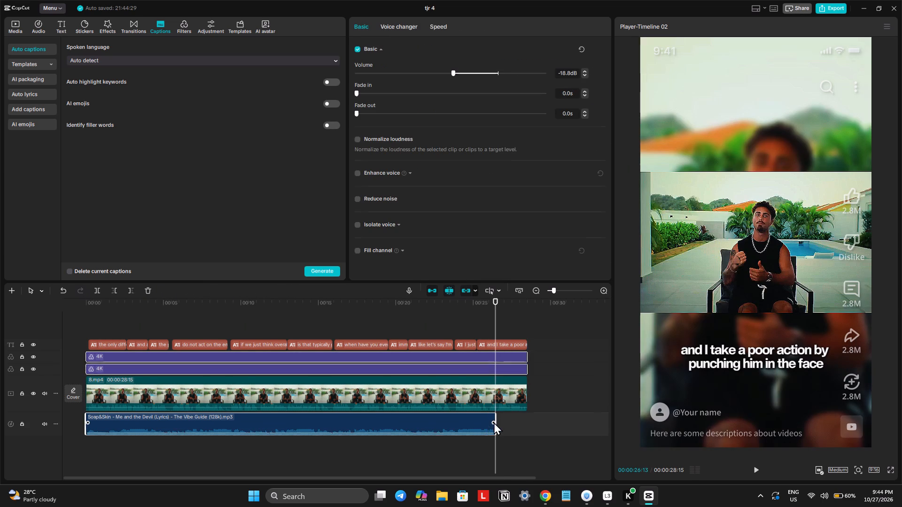
pyautogui.moveTo(498, 417); pyautogui.dragTo(527, 427)
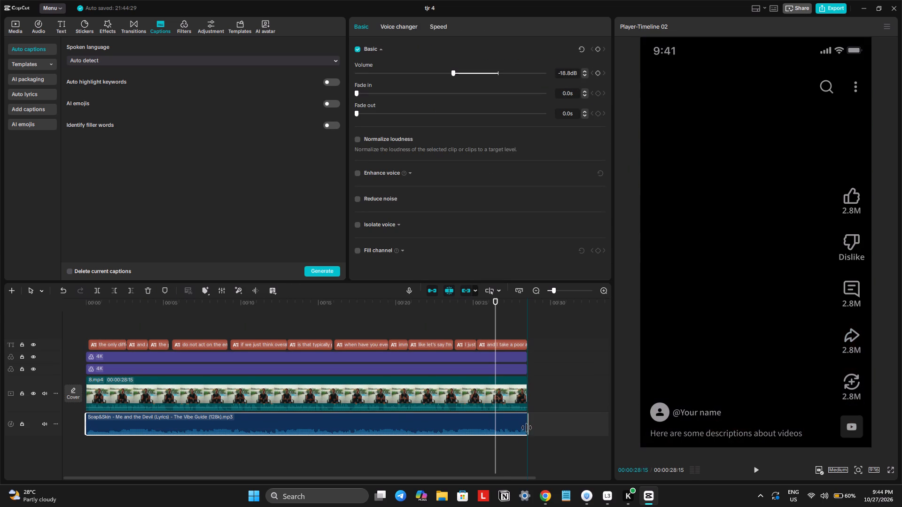
# Play back the opening second of the timeline from the start to check the captions and blurred background.
pyautogui.moveTo(106, 306); pyautogui.dragTo(24, 322)
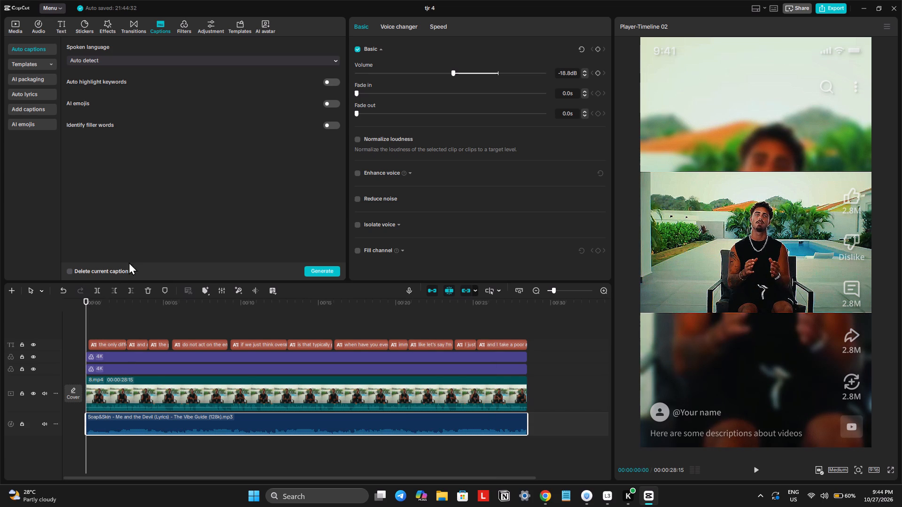
pyautogui.click(107, 321)
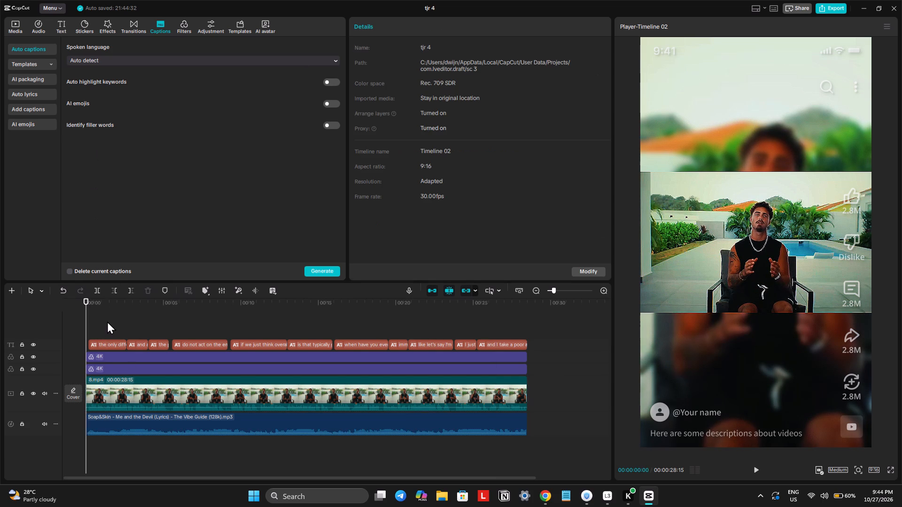
pyautogui.moveTo(103, 315); pyautogui.dragTo(56, 323)
pyautogui.moveTo(97, 306); pyautogui.dragTo(43, 312)
pyautogui.click(17, 30)
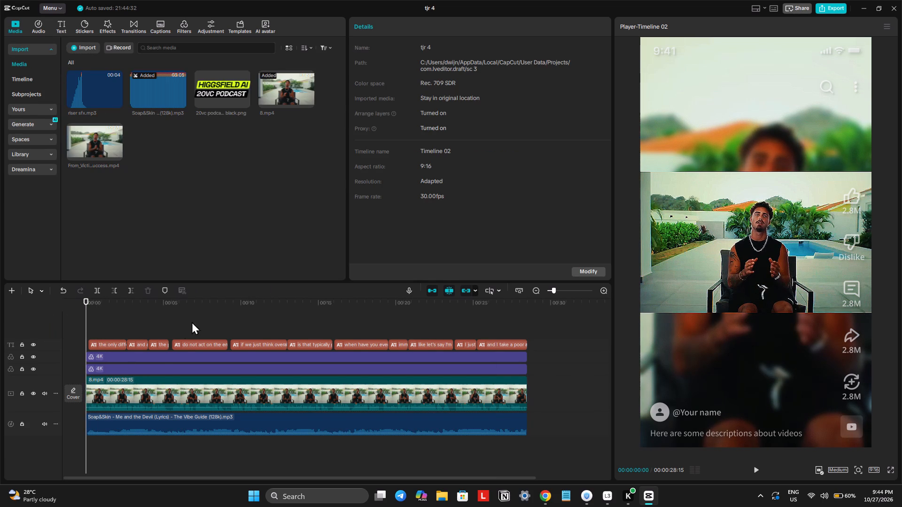
pyautogui.press('space')
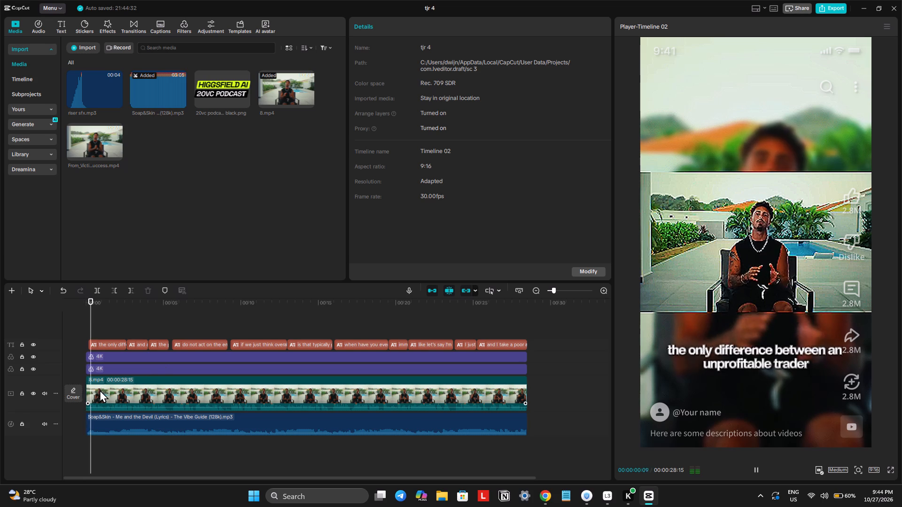
pyautogui.press('space')
# Apply the favourited Switch caption animation to the first caption.
pyautogui.click(116, 340)
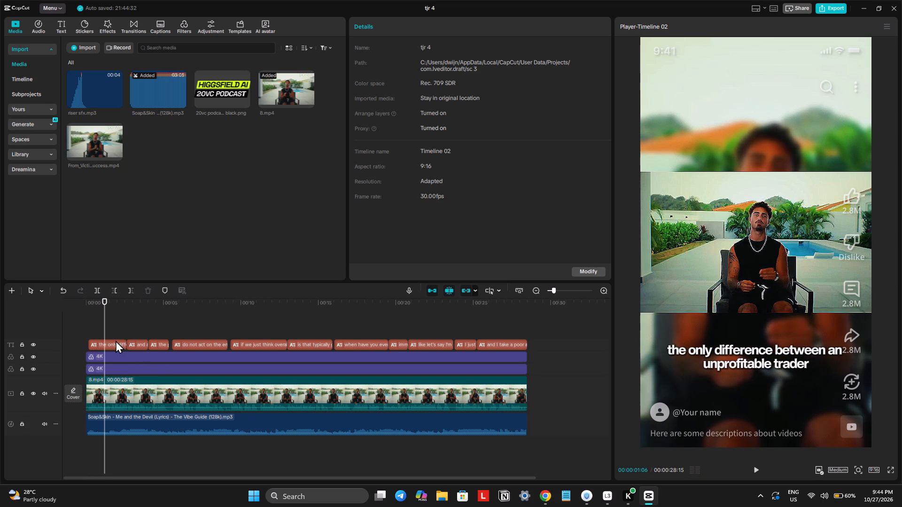
pyautogui.click(440, 29)
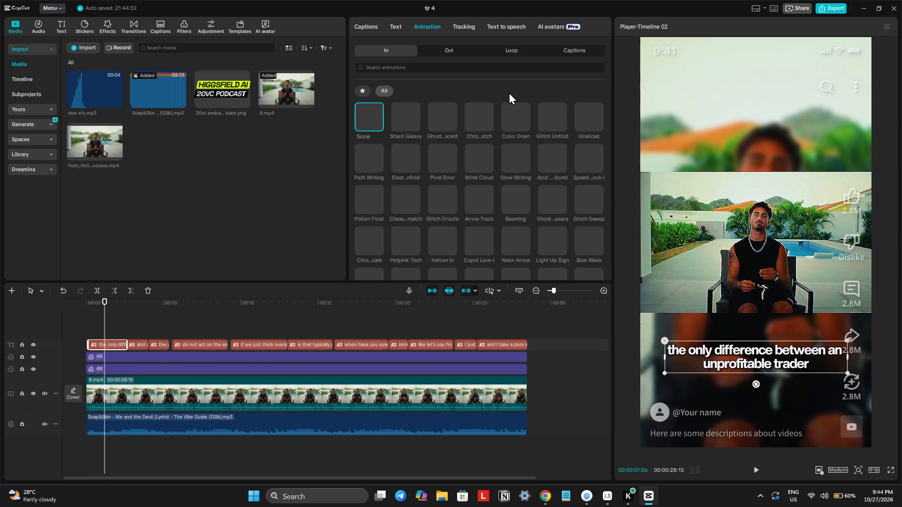
pyautogui.click(566, 54)
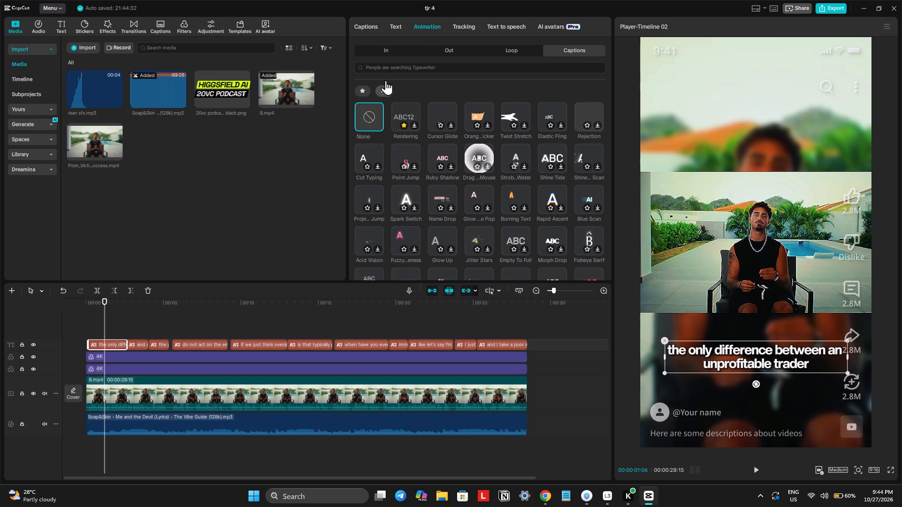
pyautogui.click(361, 89)
pyautogui.click(402, 119)
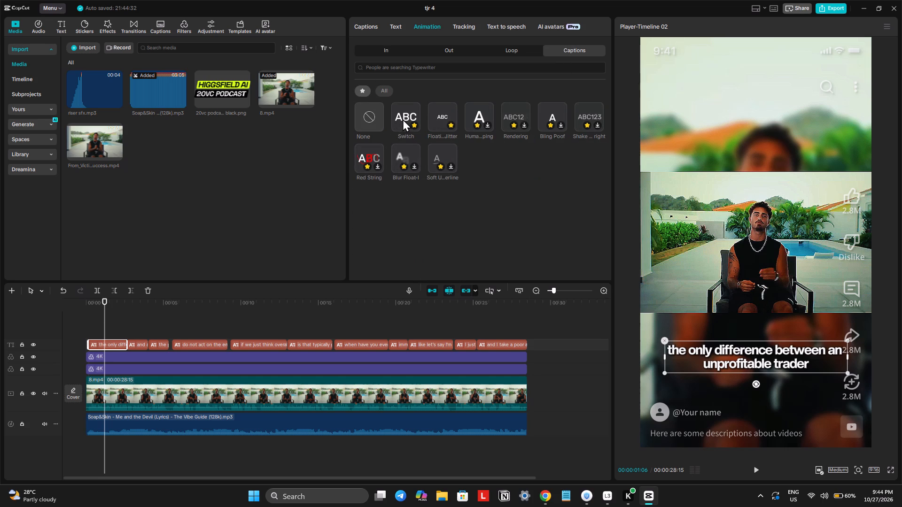
pyautogui.click(404, 119)
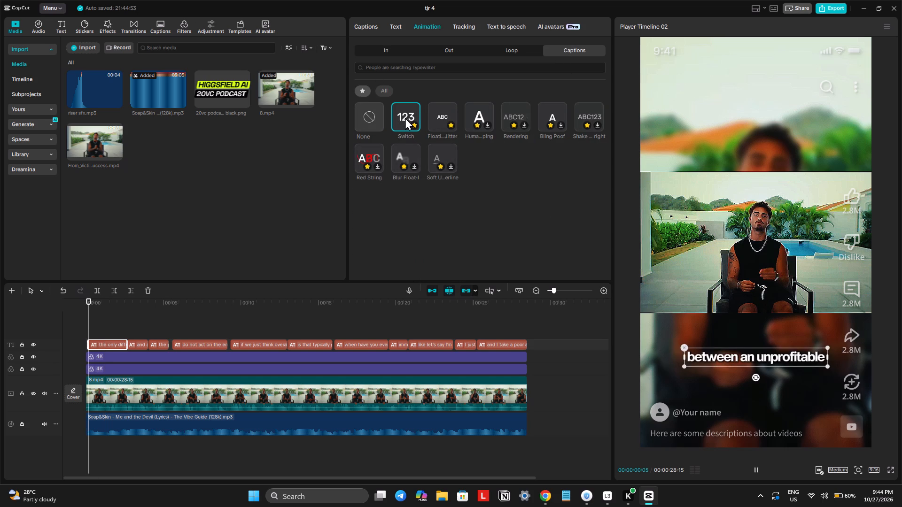
# Move the caption text up to sit just below the lower edge of the main video frame.
pyautogui.moveTo(738, 349); pyautogui.dragTo(735, 330)
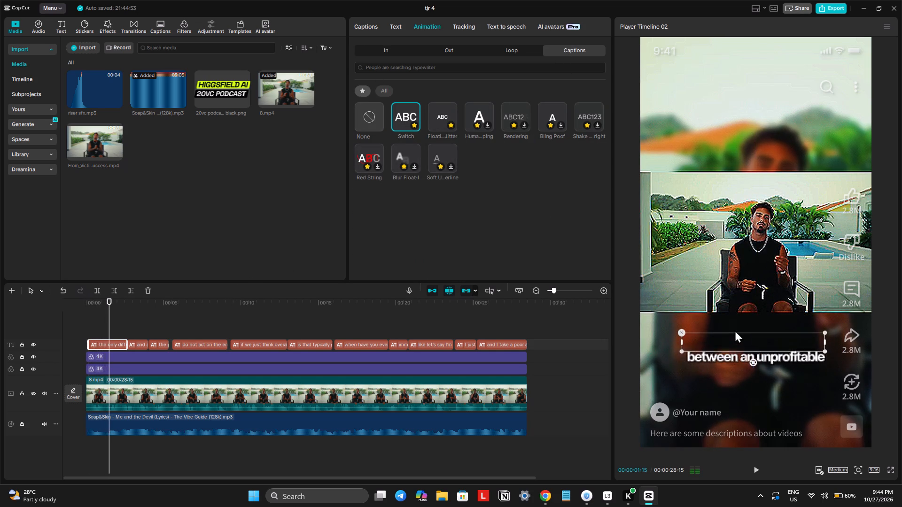
pyautogui.moveTo(735, 330); pyautogui.dragTo(739, 321)
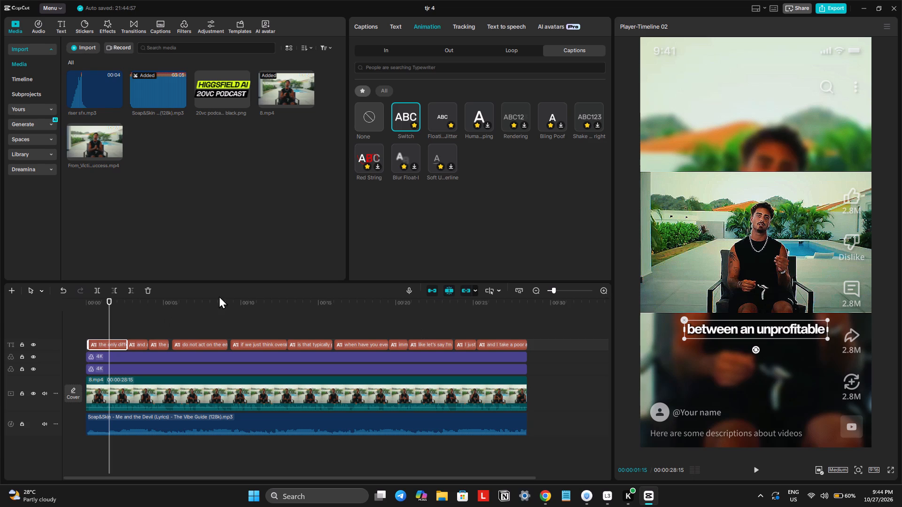
# Copy the text of all 11 caption lines with Snipping Tool's text extractor, enlarging the caption list to capture every line.
pyautogui.click(371, 31)
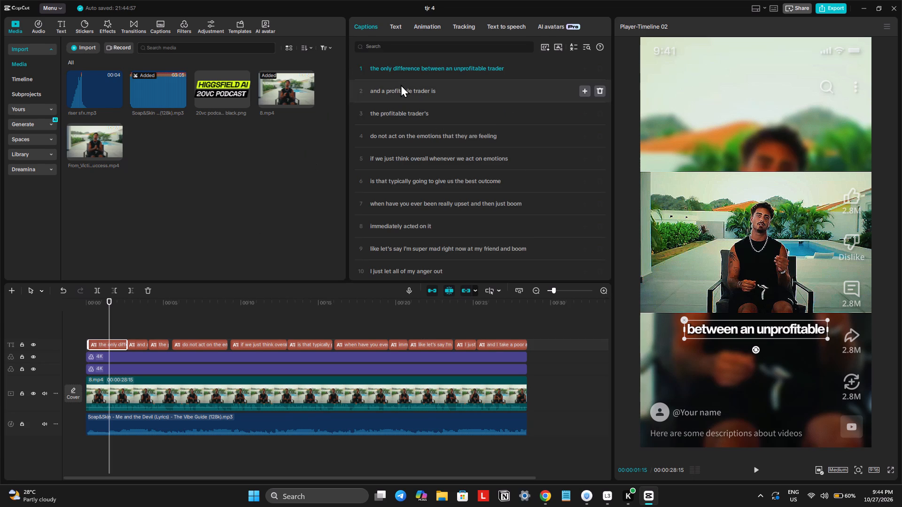
pyautogui.click(387, 279)
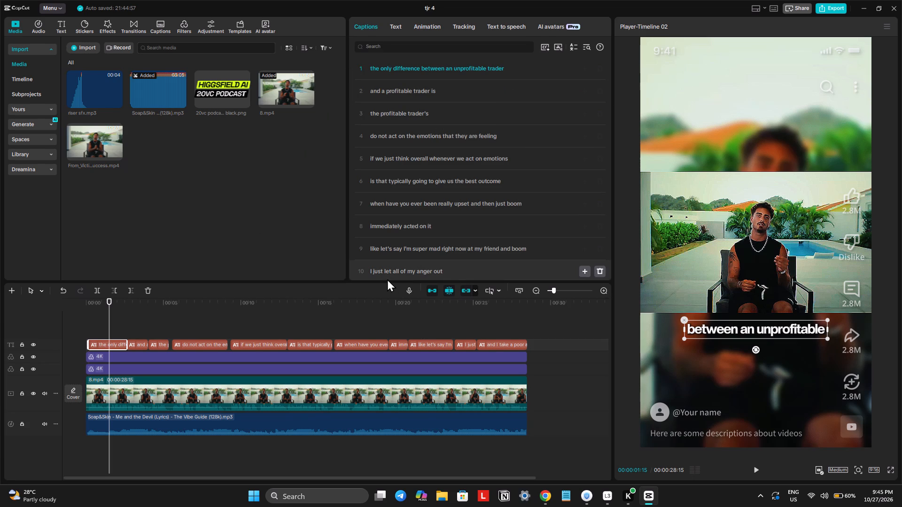
pyautogui.moveTo(385, 283); pyautogui.dragTo(380, 334)
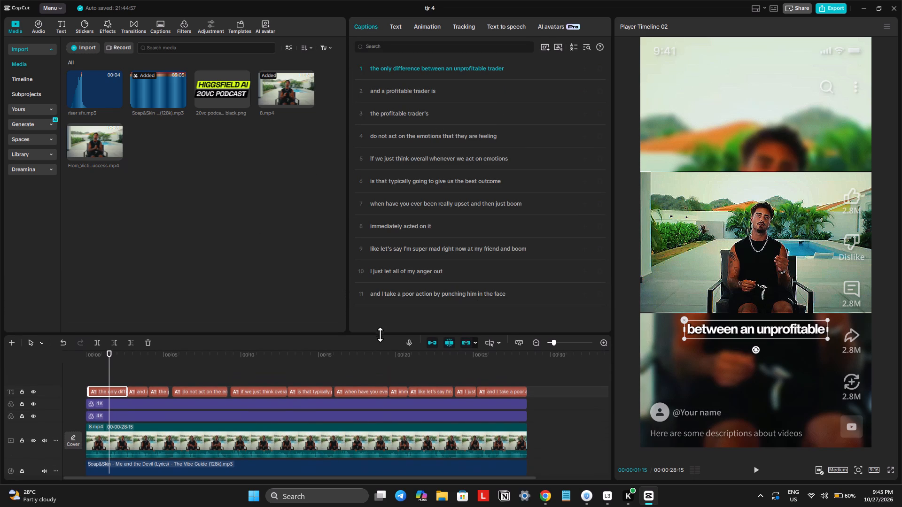
pyautogui.moveTo(380, 334); pyautogui.dragTo(381, 334)
pyautogui.press('shift+super+s')
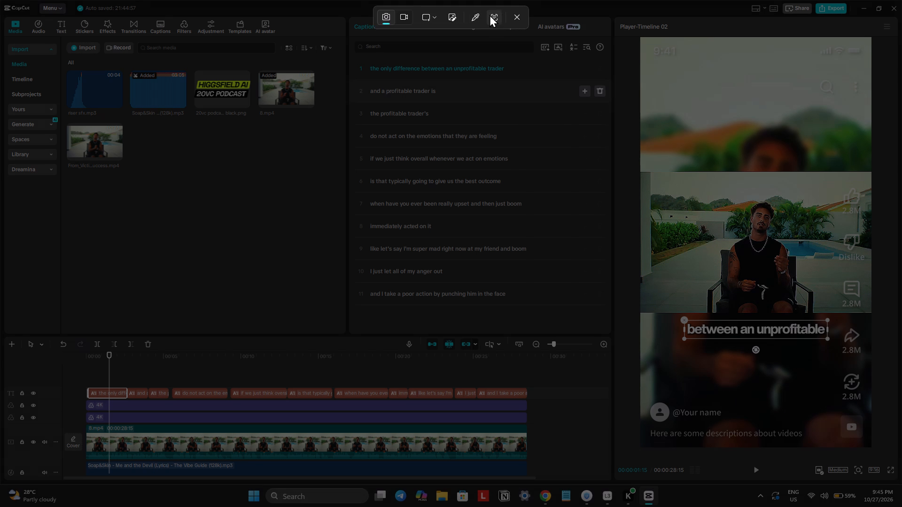
pyautogui.click(495, 17)
pyautogui.moveTo(346, 52); pyautogui.dragTo(529, 277)
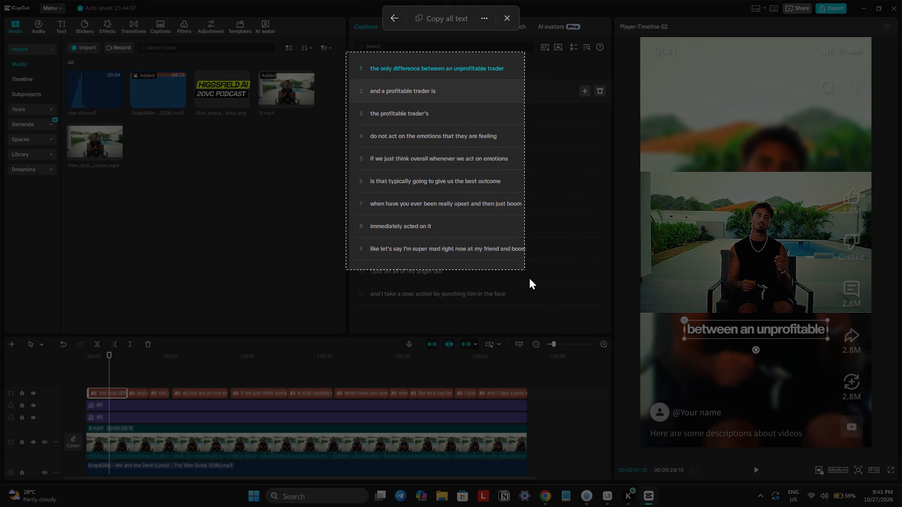
pyautogui.moveTo(529, 277); pyautogui.dragTo(544, 309)
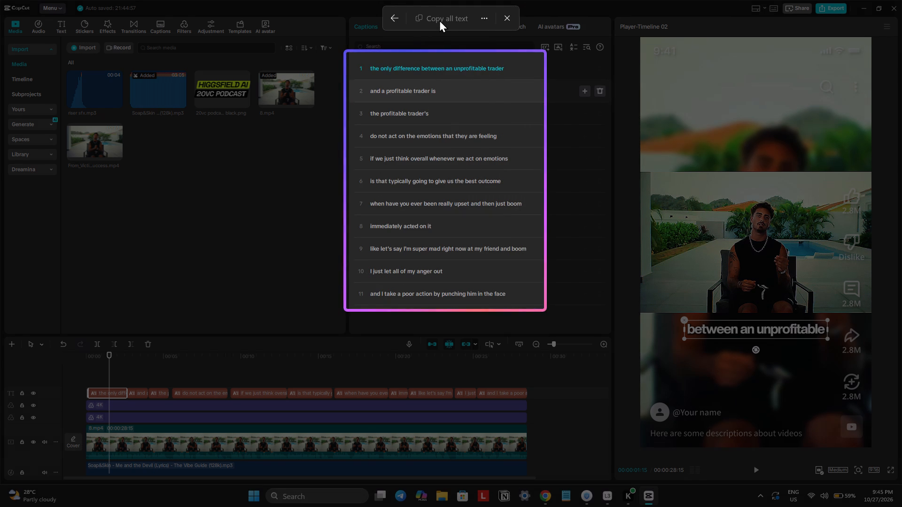
pyautogui.click(439, 20)
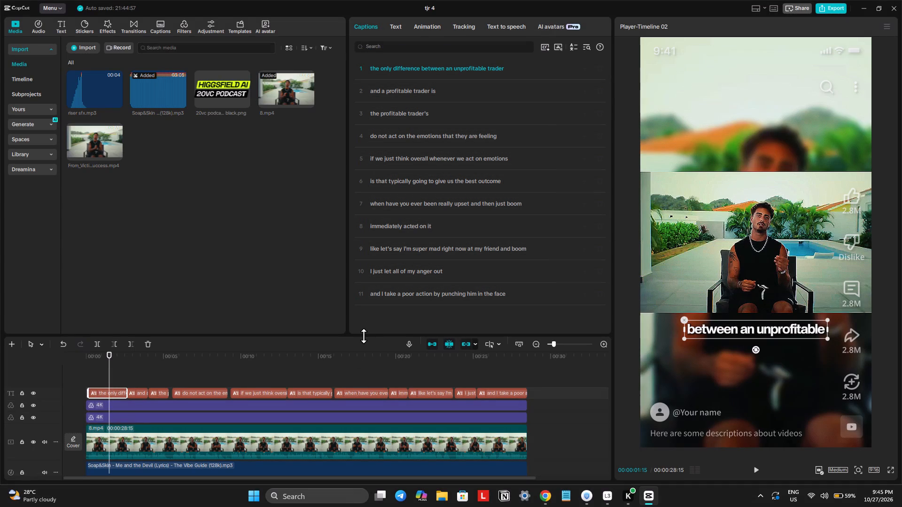
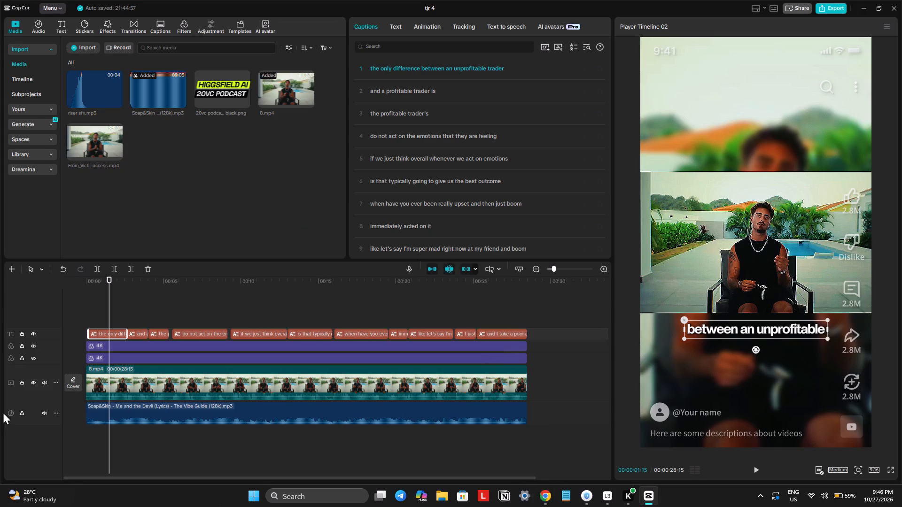
# Switch to CapCut and play back the short's opening, replaying around the third and fourth captions to check the video against them.
pyautogui.moveTo(94, 282); pyautogui.dragTo(56, 292)
pyautogui.press('space')
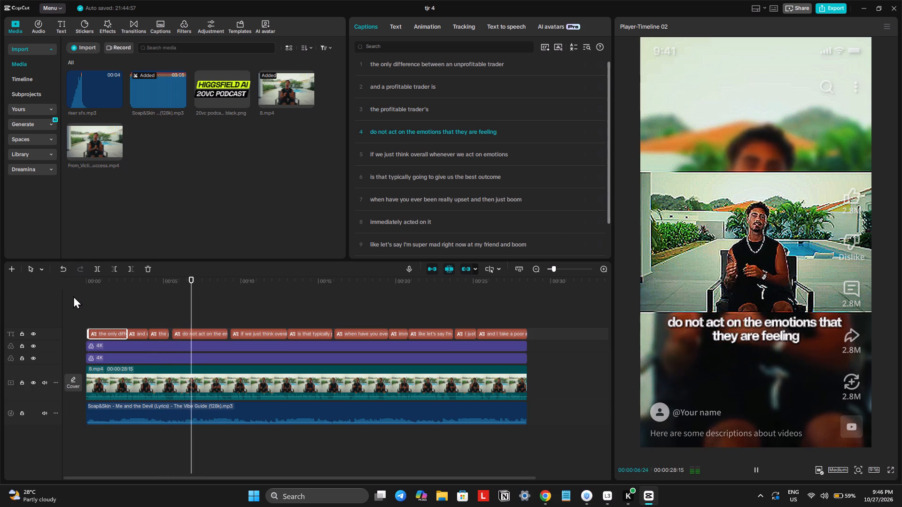
pyautogui.keyDown('ctrl'); pyautogui.scroll(2, 150, 330); pyautogui.keyUp('ctrl')
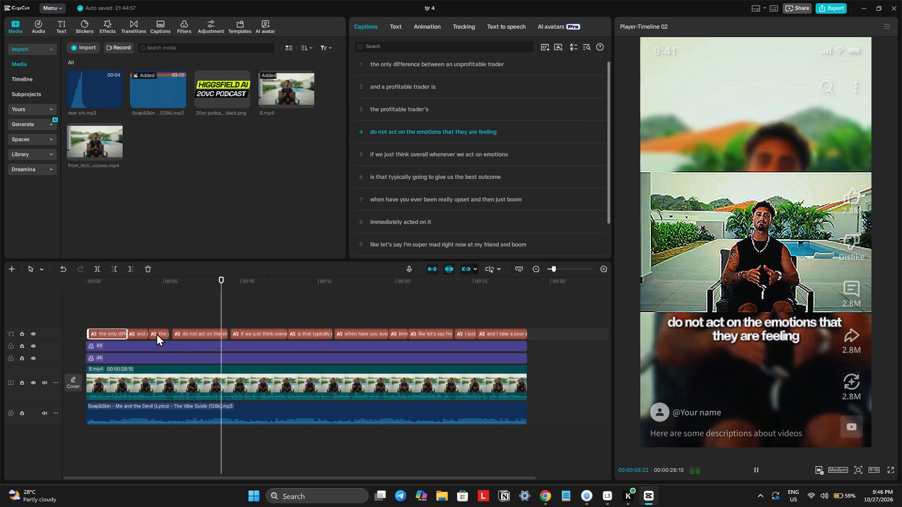
pyautogui.keyDown('ctrl'); pyautogui.scroll(2, 156, 333); pyautogui.keyUp('ctrl')
pyautogui.click(148, 306)
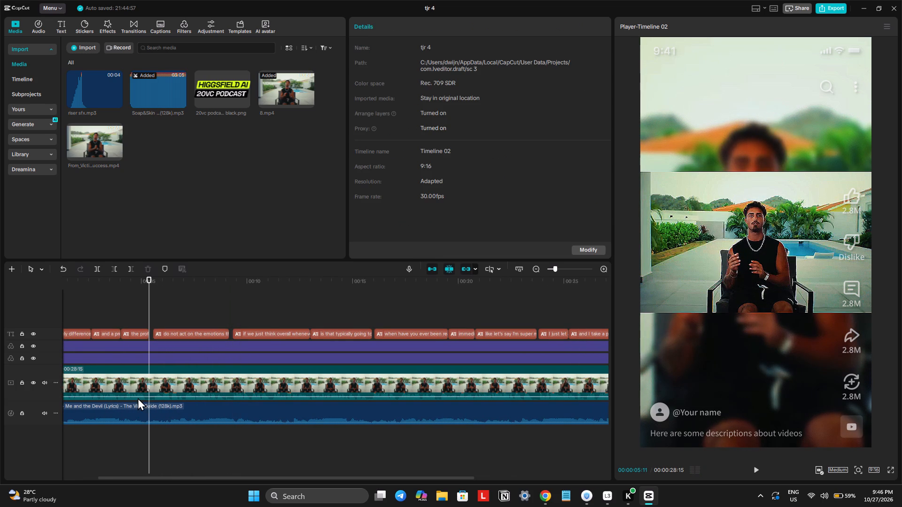
pyautogui.press('space')
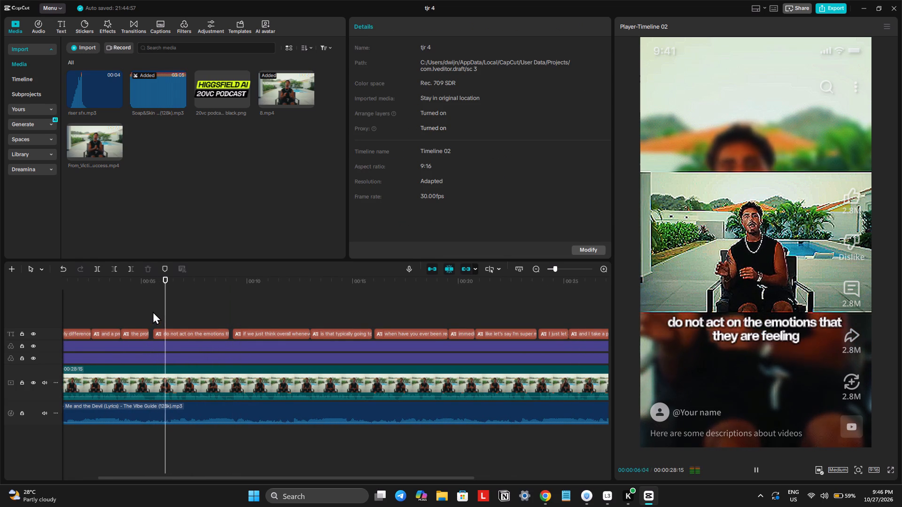
pyautogui.click(119, 303)
pyautogui.press('space')
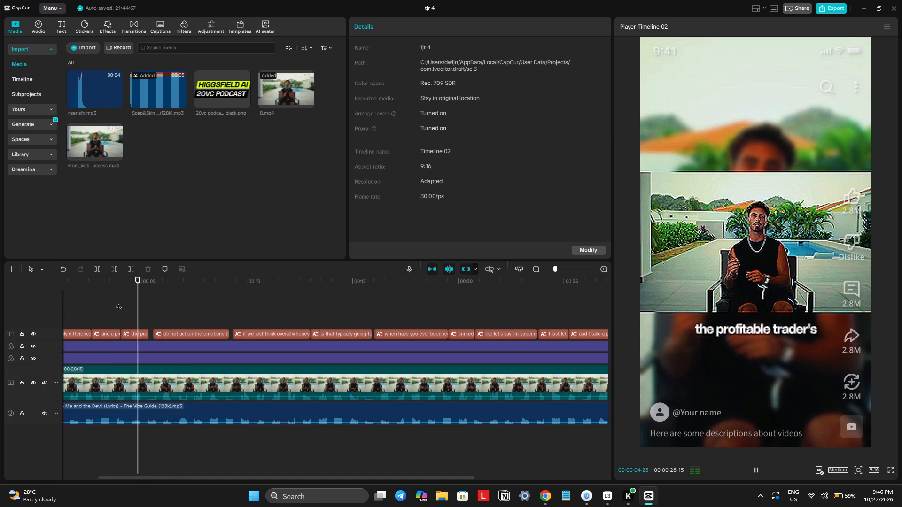
pyautogui.click(118, 302)
pyautogui.click(130, 396)
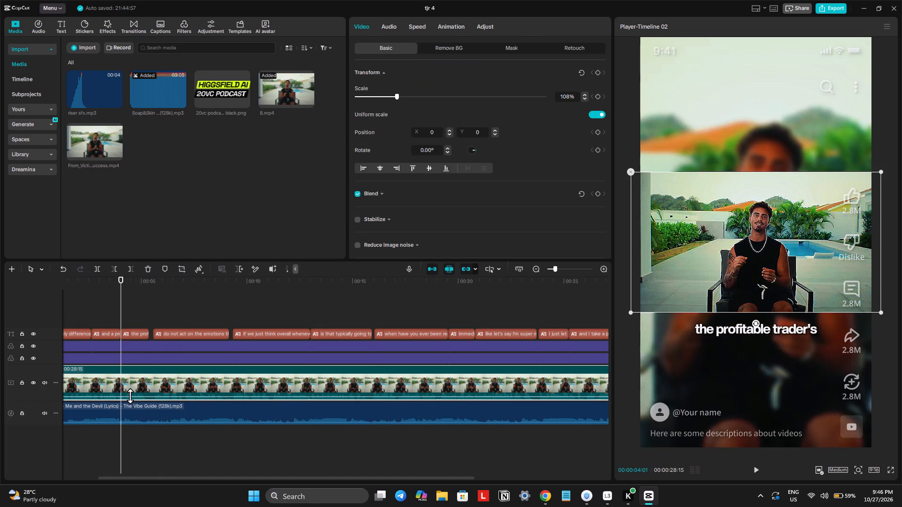
pyautogui.moveTo(95, 285); pyautogui.dragTo(0, 299)
pyautogui.press('space')
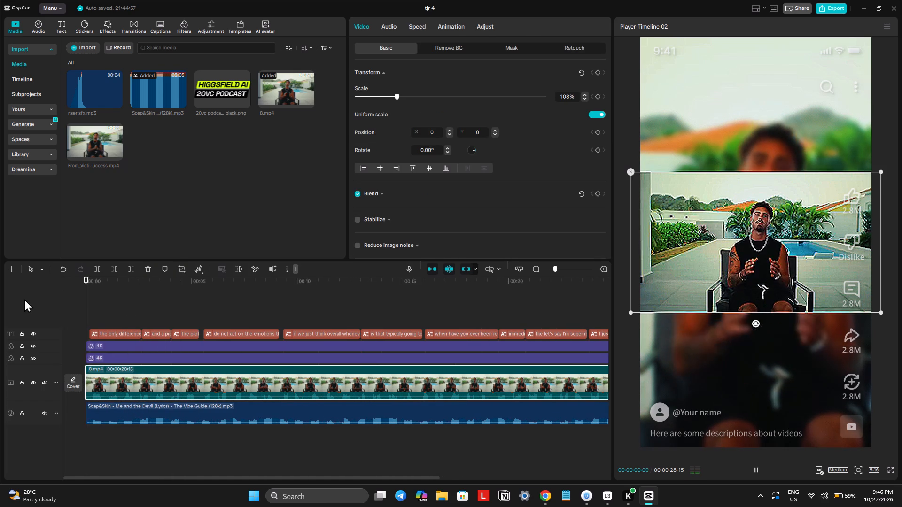
# Add a default text clip at the timeline's start containing the copied hook "YOUR EMOTIONS ARE MAKING YOU LOSE MONEY" with its emoji, split into two lines after MAKING.
pyautogui.click(62, 26)
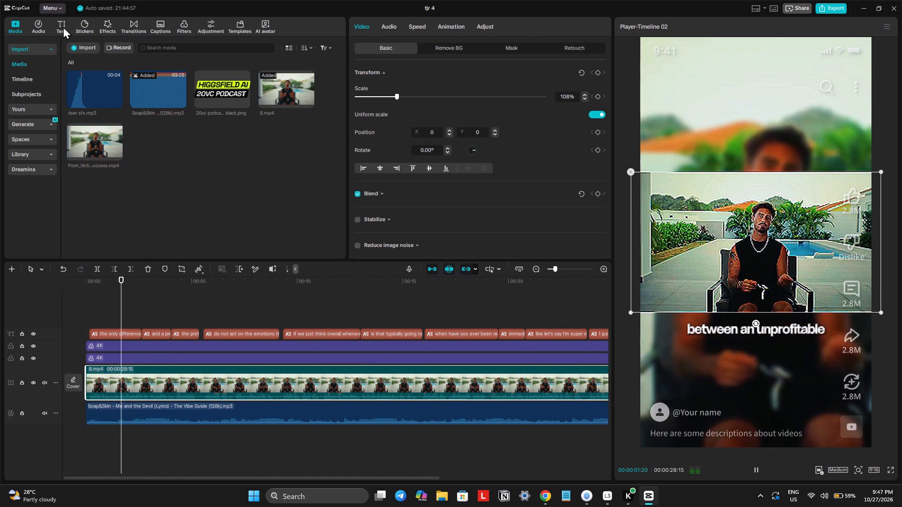
pyautogui.click(100, 77)
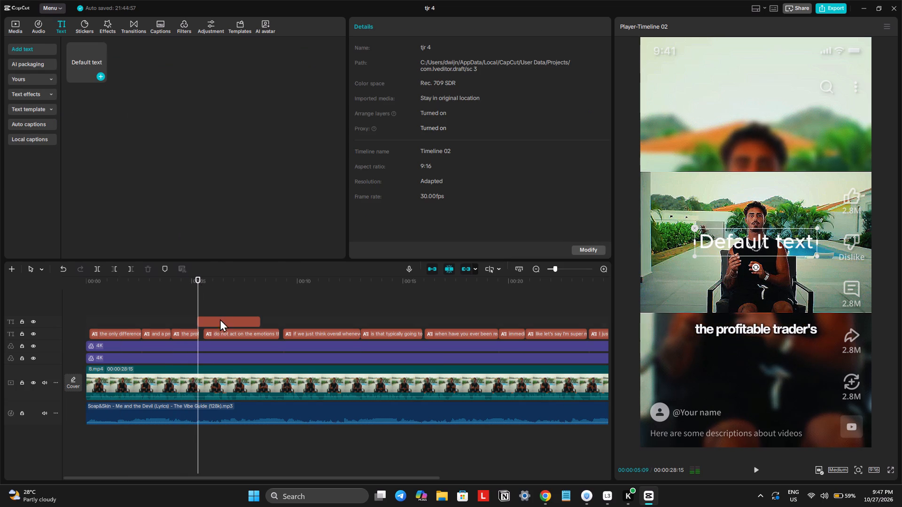
pyautogui.moveTo(217, 320); pyautogui.dragTo(98, 326)
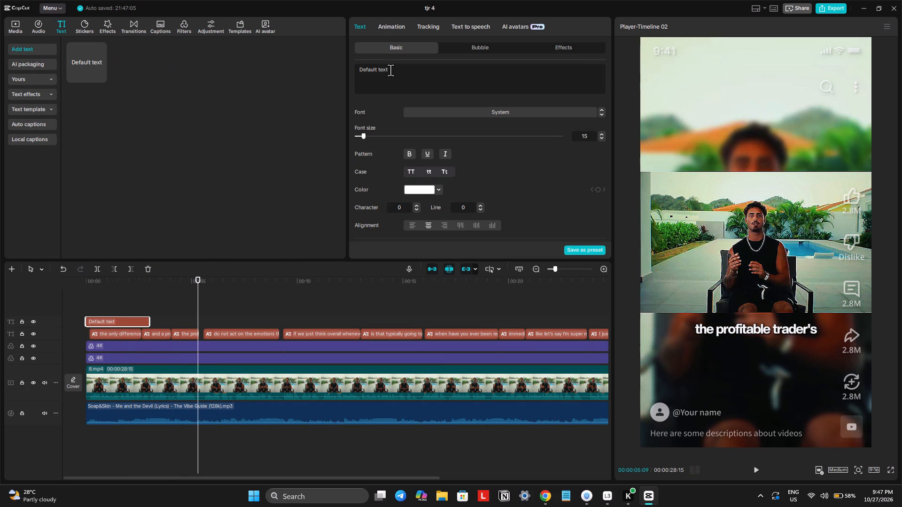
pyautogui.moveTo(390, 70); pyautogui.dragTo(339, 68)
pyautogui.hotkey('ctrl', 'v')
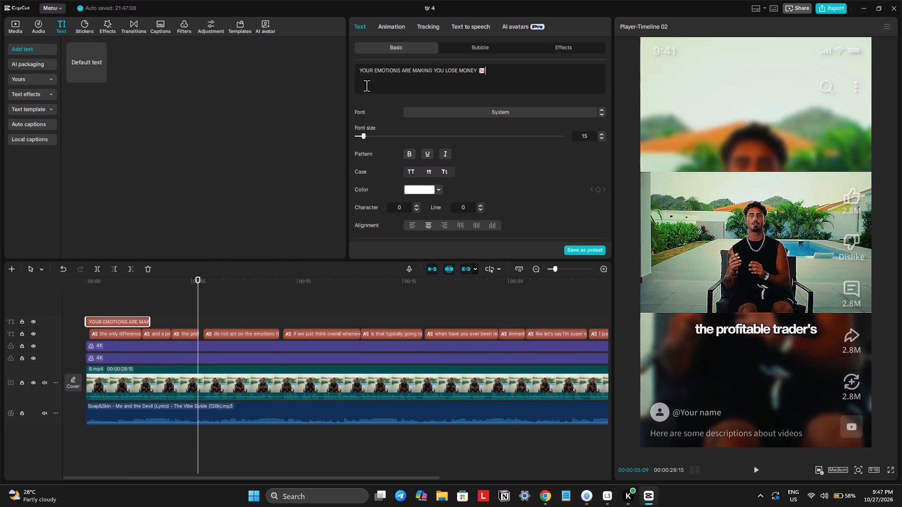
pyautogui.click(435, 69)
pyautogui.press('Return')
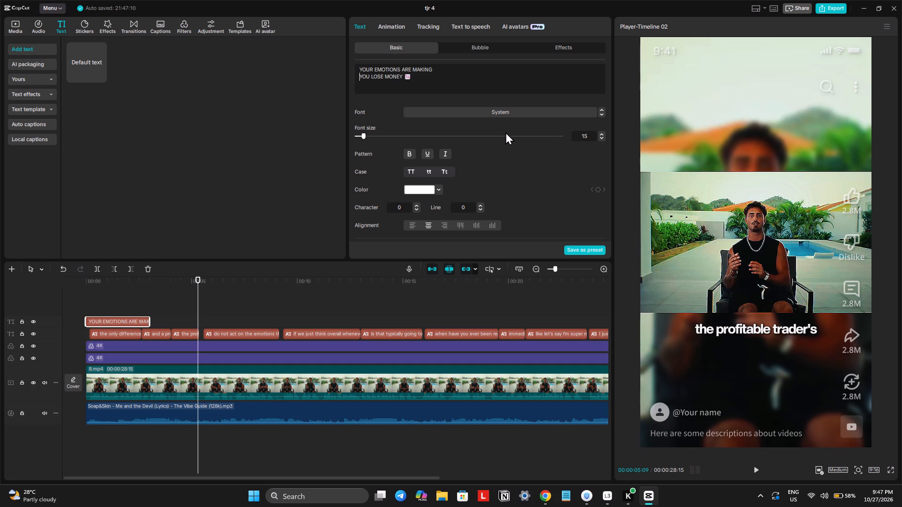
# Choose one of the favourited fonts for the hook text.
pyautogui.click(459, 114)
pyautogui.scroll(1, 476, 222)
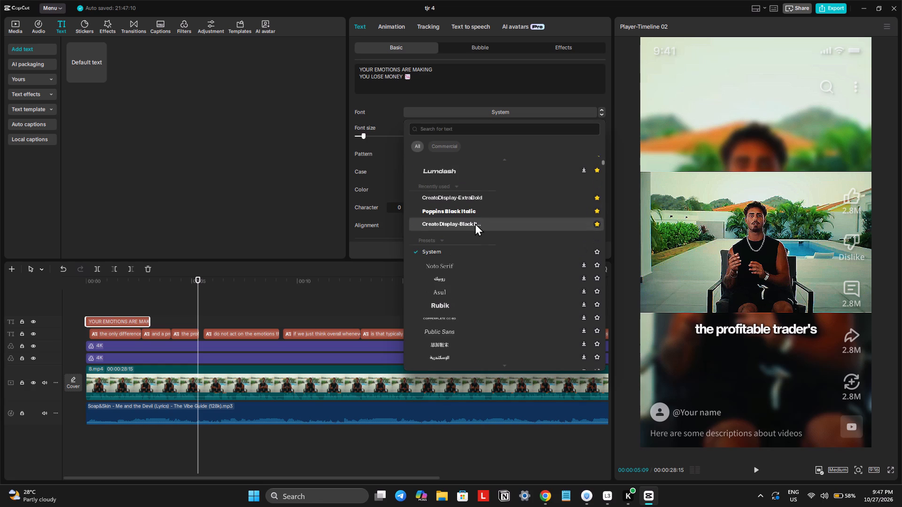
pyautogui.scroll(1, 475, 223)
pyautogui.click(462, 213)
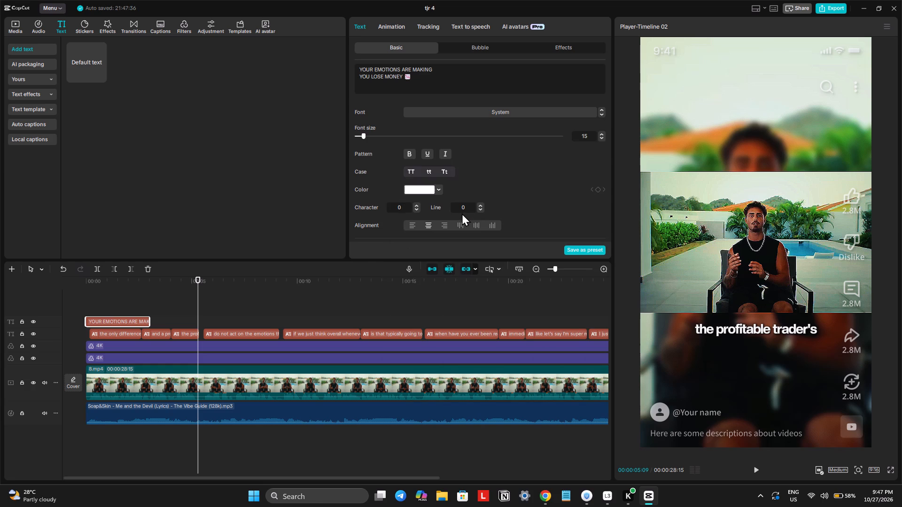
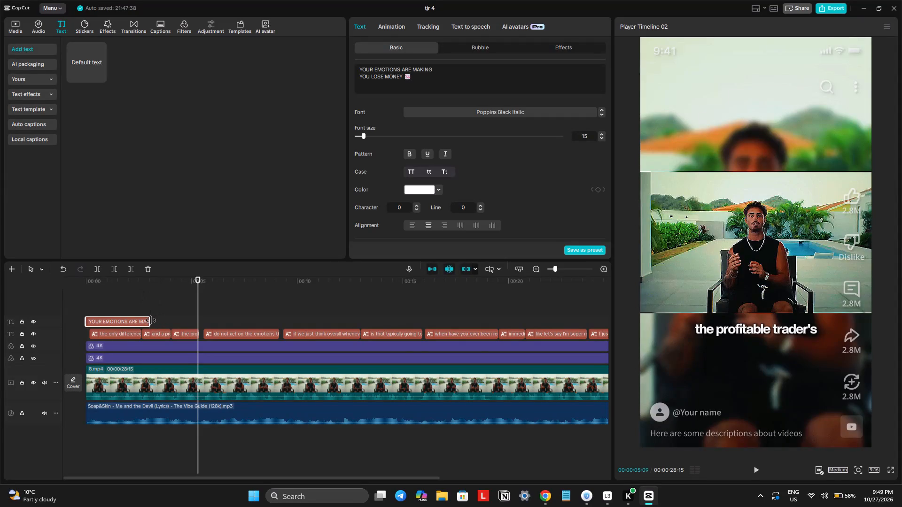
# Extend the hook text clip so it ends together with the video at 00:00:28:15.
pyautogui.moveTo(151, 320); pyautogui.dragTo(520, 371)
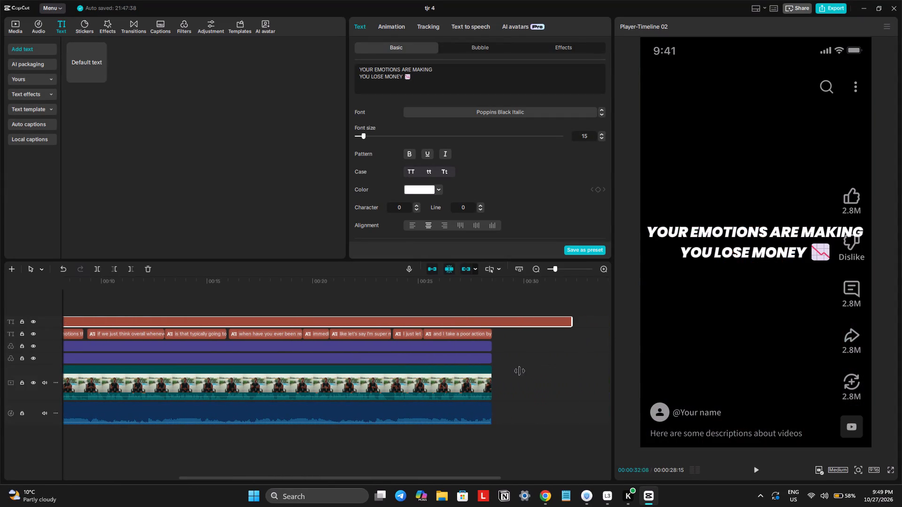
pyautogui.moveTo(520, 371); pyautogui.dragTo(488, 385)
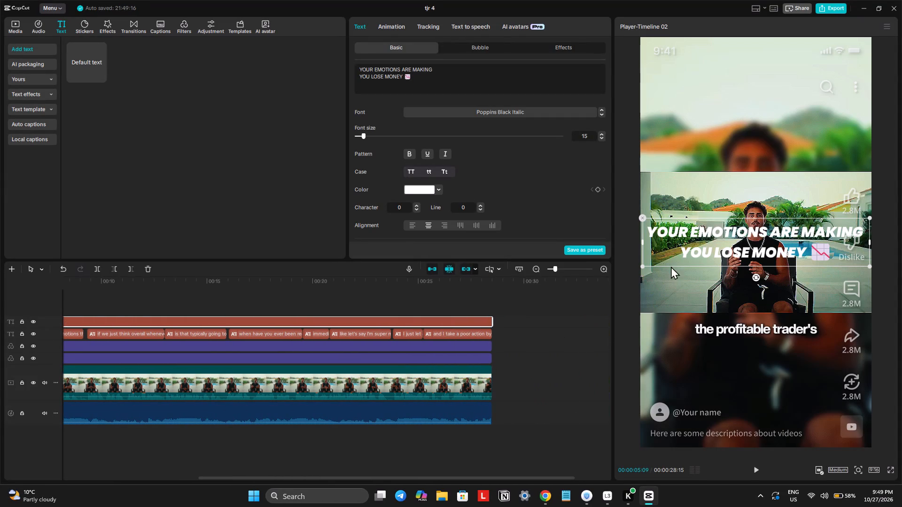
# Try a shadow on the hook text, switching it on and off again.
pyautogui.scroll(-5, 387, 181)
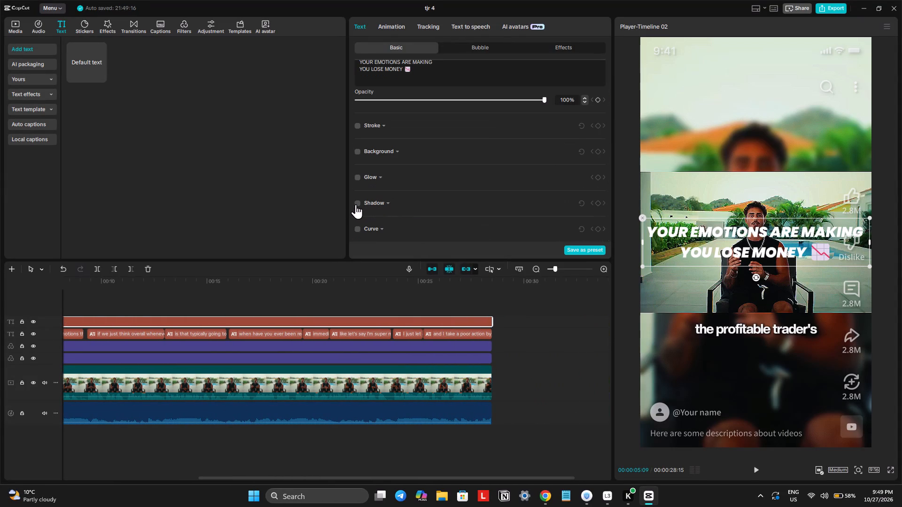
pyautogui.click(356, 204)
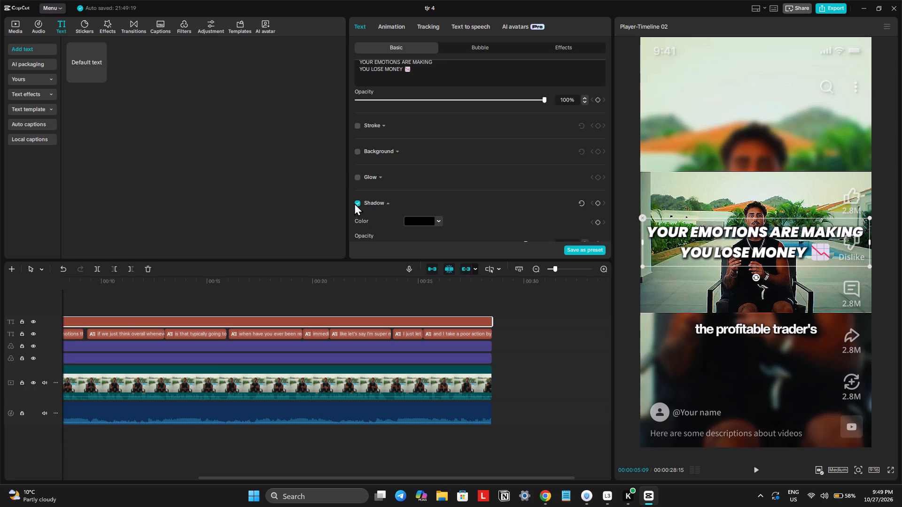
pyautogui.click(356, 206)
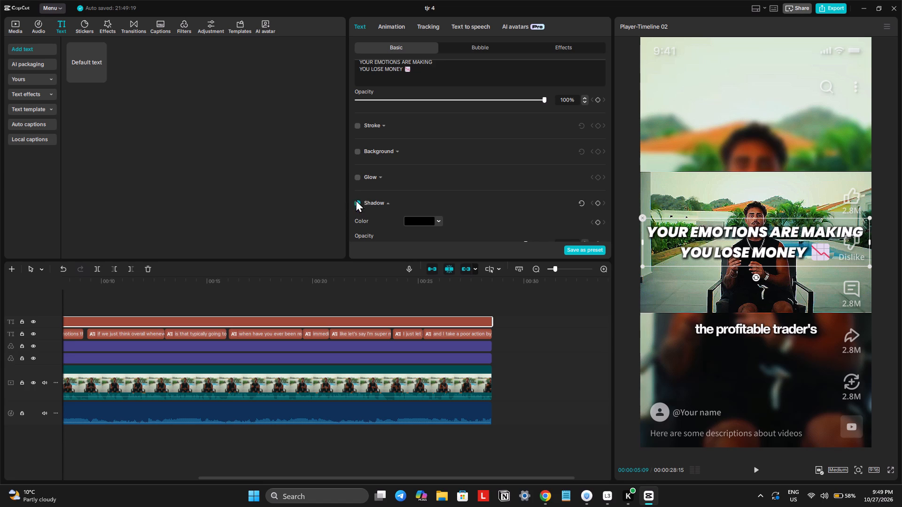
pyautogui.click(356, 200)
# Give the hook text a black background in the style that wraps each line separately.
pyautogui.click(353, 150)
pyautogui.click(360, 154)
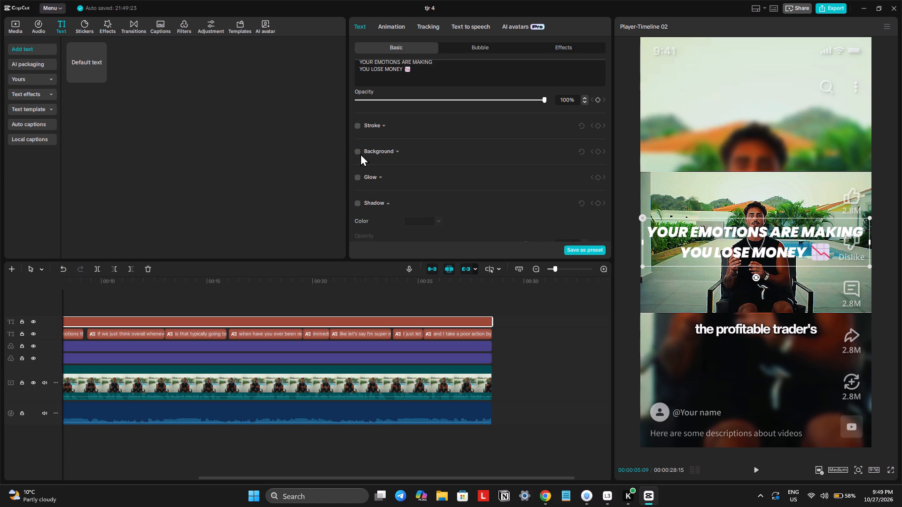
pyautogui.click(358, 153)
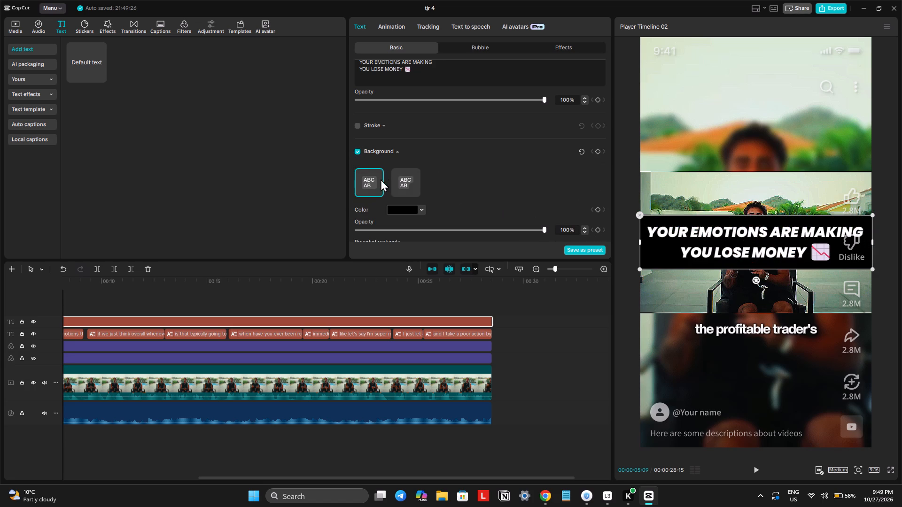
pyautogui.click(413, 187)
# Place the hook text just above the sharp video, at about X 19, Y 958, and scale it to 90%.
pyautogui.moveTo(682, 243); pyautogui.dragTo(684, 153)
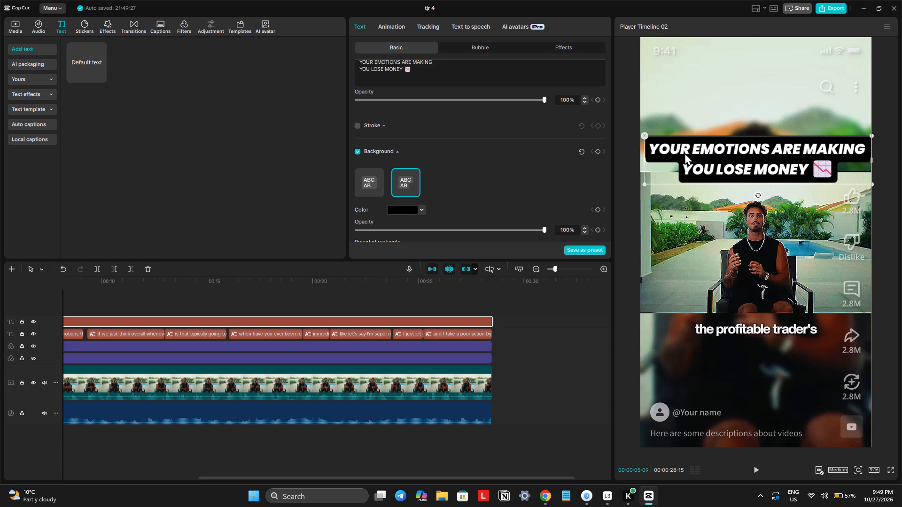
pyautogui.moveTo(684, 153); pyautogui.dragTo(686, 140)
pyautogui.scroll(9, 402, 137)
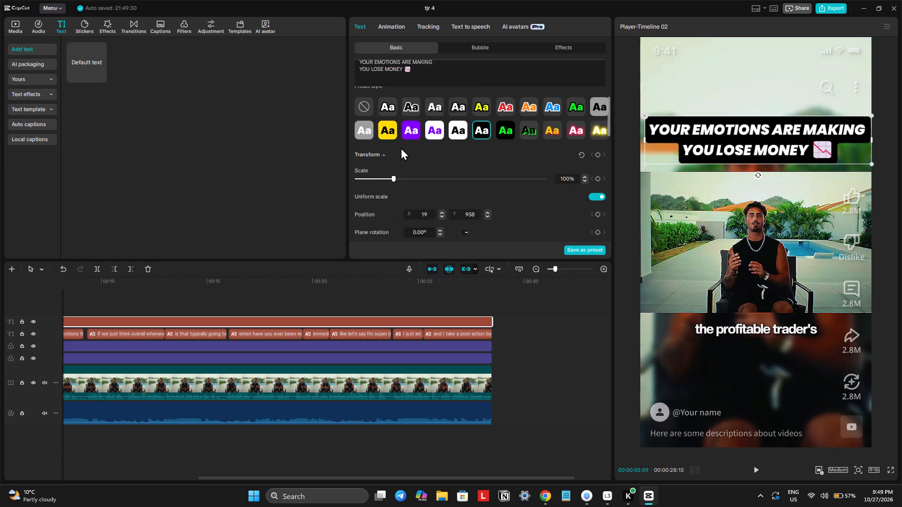
pyautogui.scroll(-2, 459, 145)
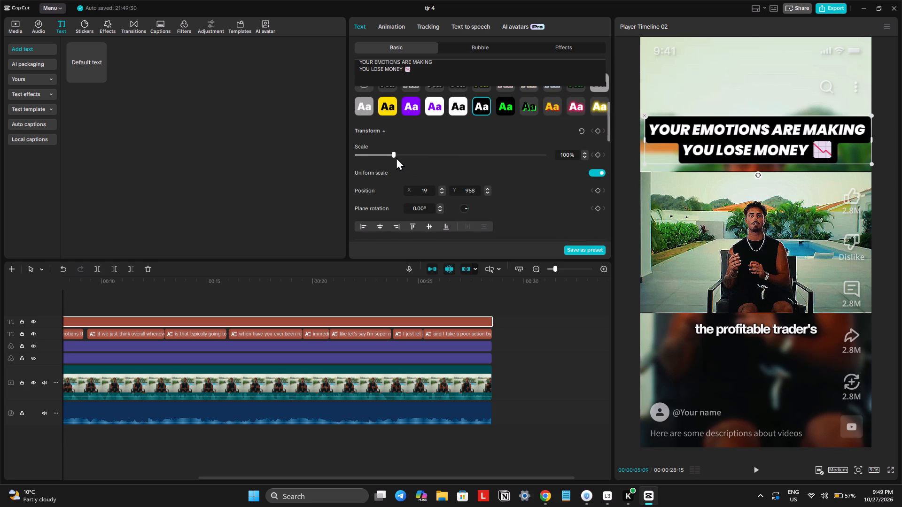
pyautogui.click(390, 153)
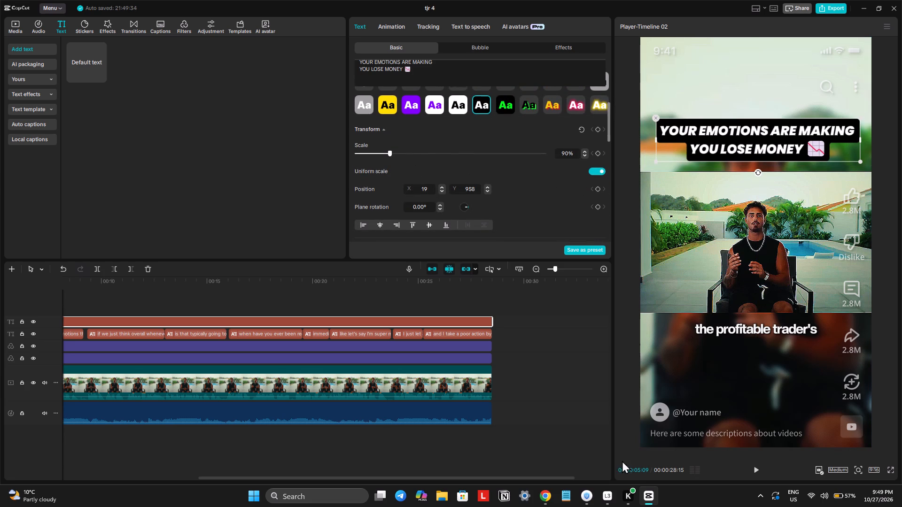
# Play the short from the beginning to review the styled hook together with the captions, with the whole timeline fitted in view.
pyautogui.moveTo(113, 284); pyautogui.dragTo(0, 338)
pyautogui.press('space')
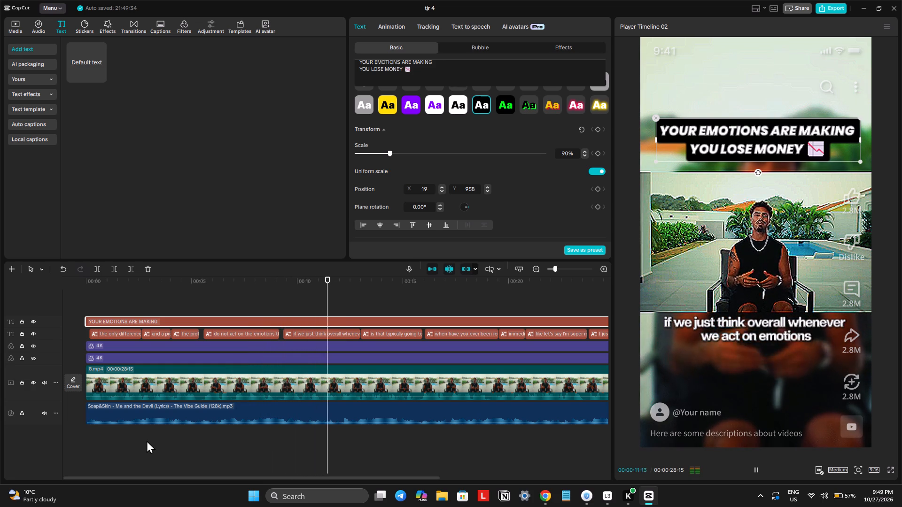
pyautogui.click(518, 269)
pyautogui.moveTo(504, 333); pyautogui.dragTo(419, 334)
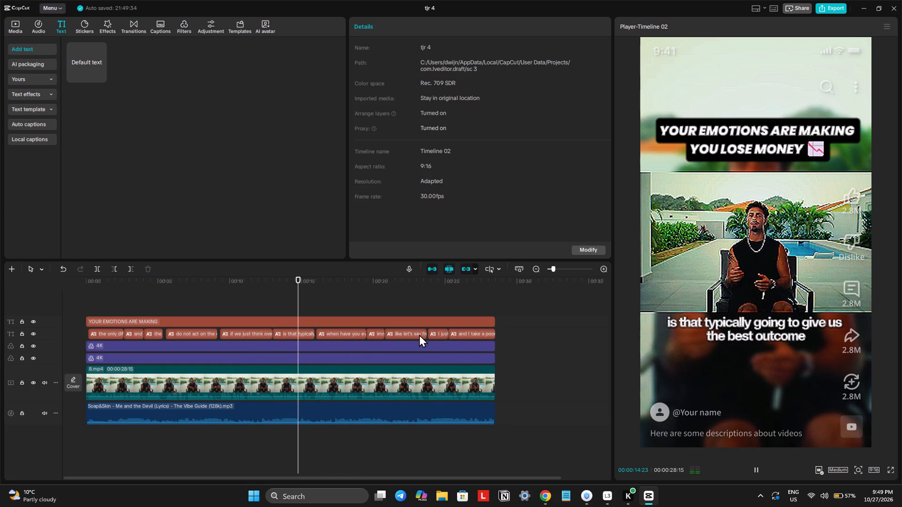
pyautogui.moveTo(419, 334); pyautogui.dragTo(382, 334)
pyautogui.click(465, 300)
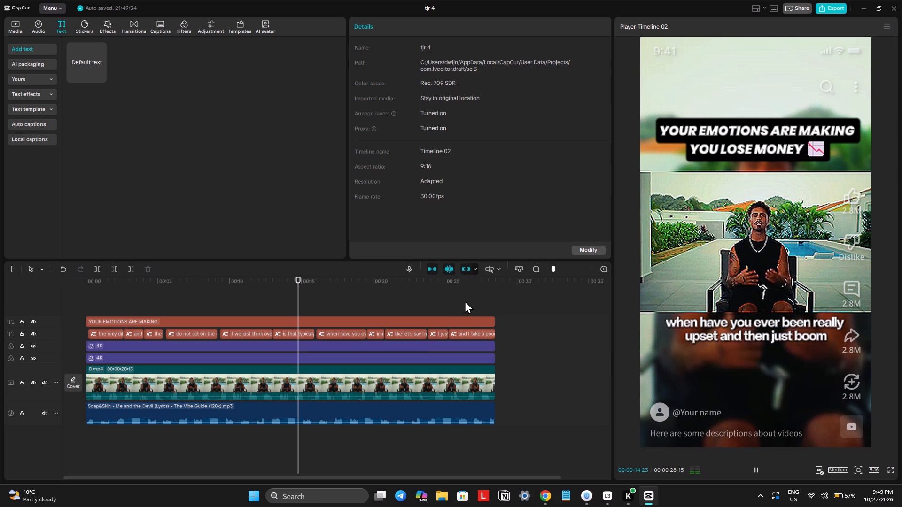
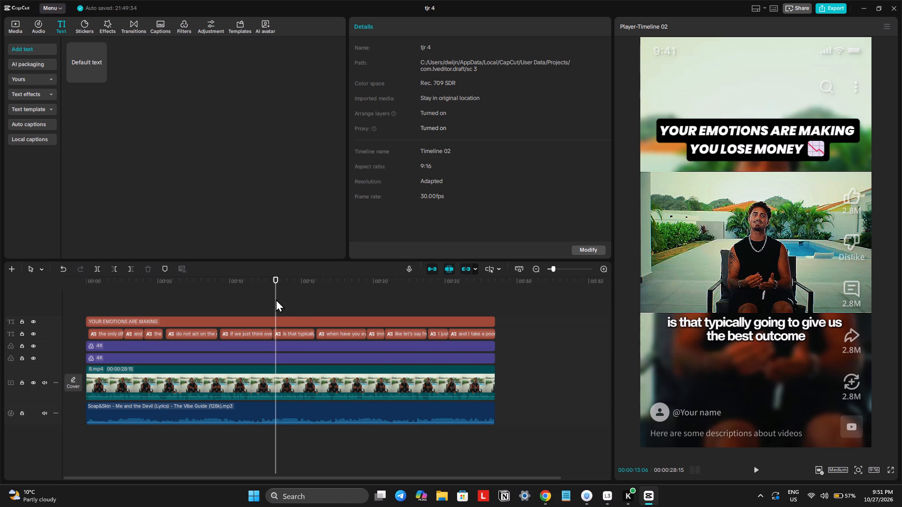
# Select all the caption clips and apply the favourited caption animation Switch to them.
pyautogui.moveTo(503, 328); pyautogui.dragTo(333, 332)
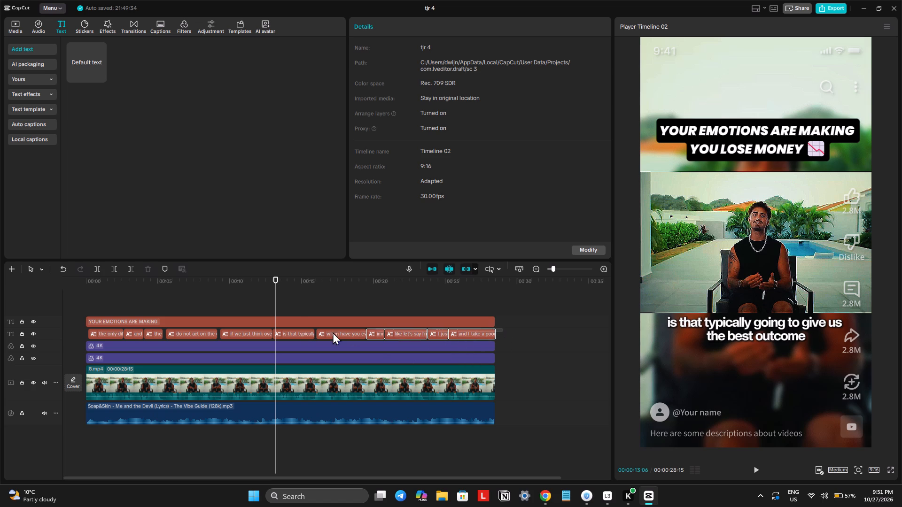
pyautogui.moveTo(333, 332); pyautogui.dragTo(105, 334)
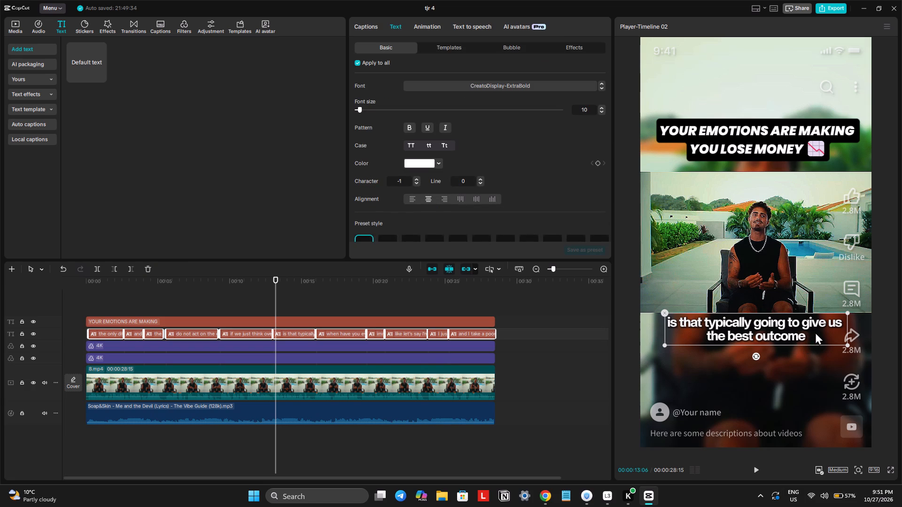
pyautogui.click(430, 27)
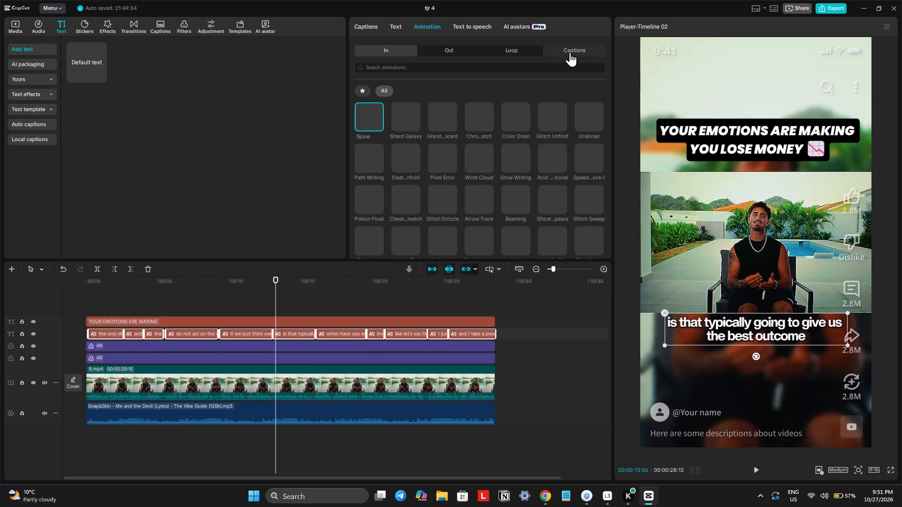
pyautogui.click(570, 52)
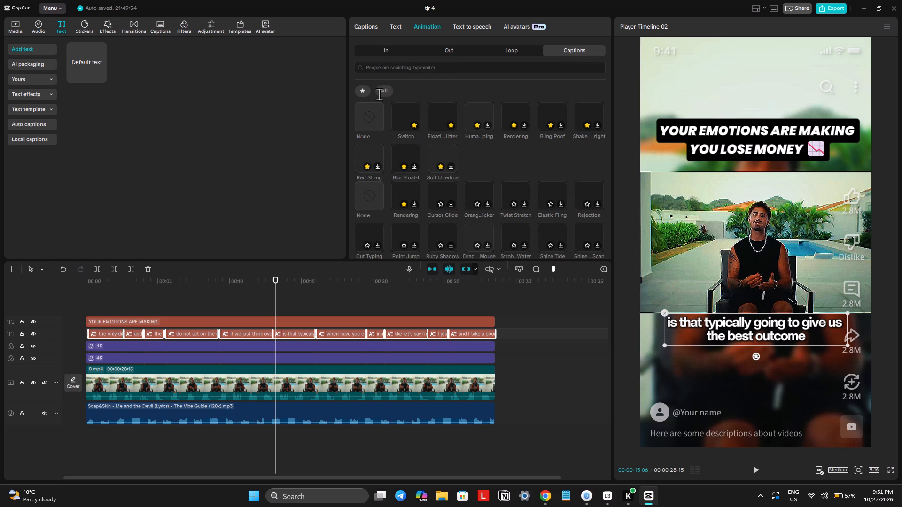
pyautogui.click(365, 89)
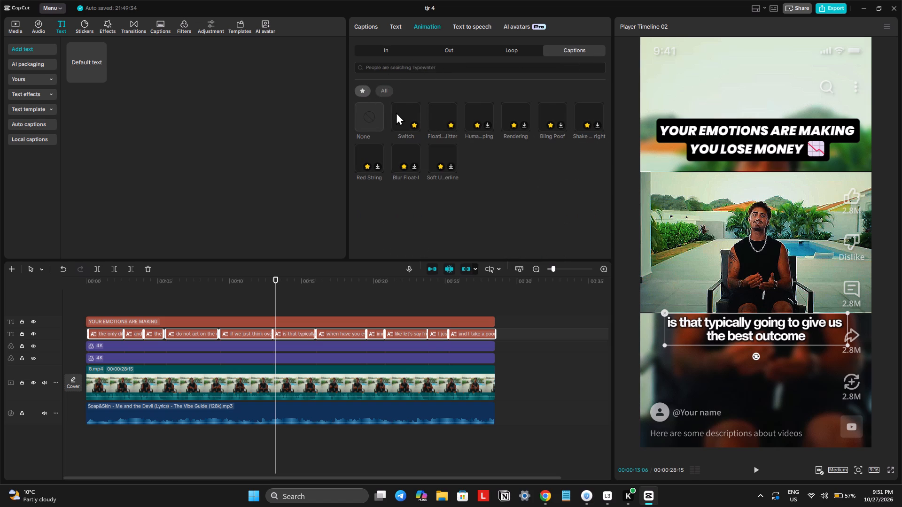
pyautogui.click(404, 118)
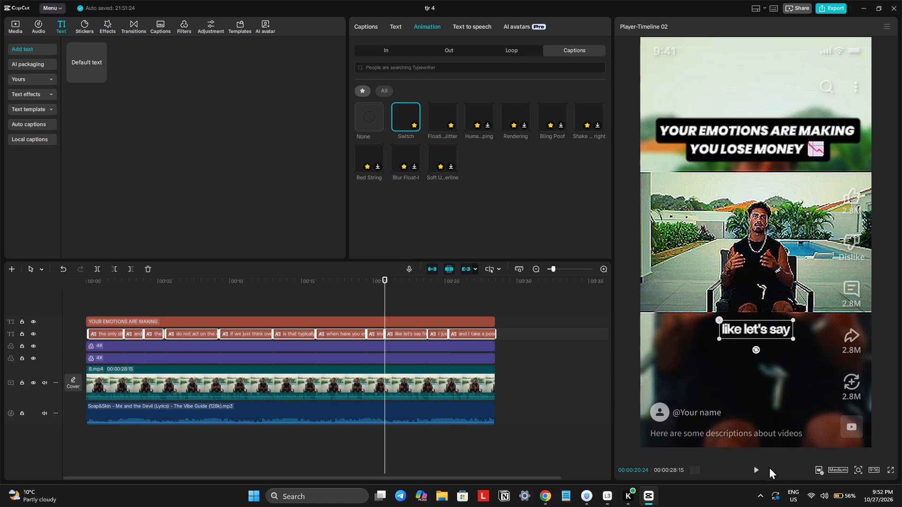
# Play the rest of the short to check the animated captions.
pyautogui.click(754, 469)
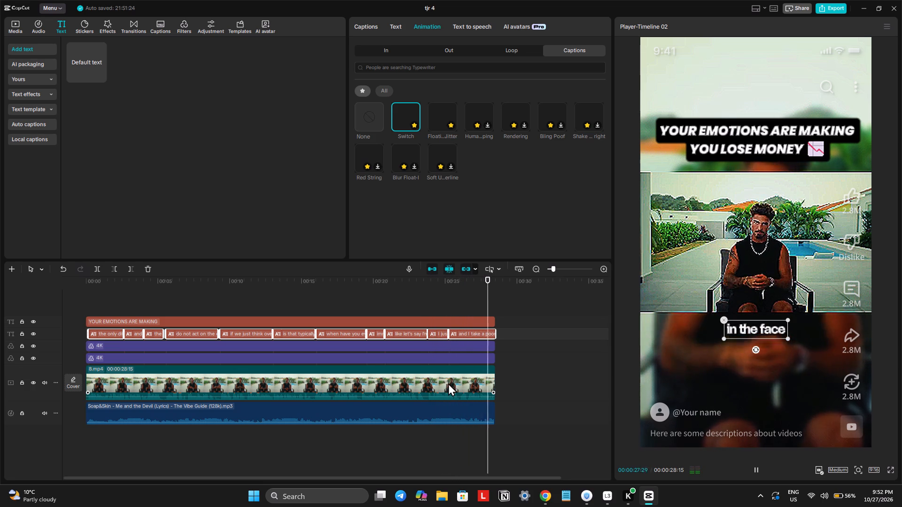
pyautogui.press('space')
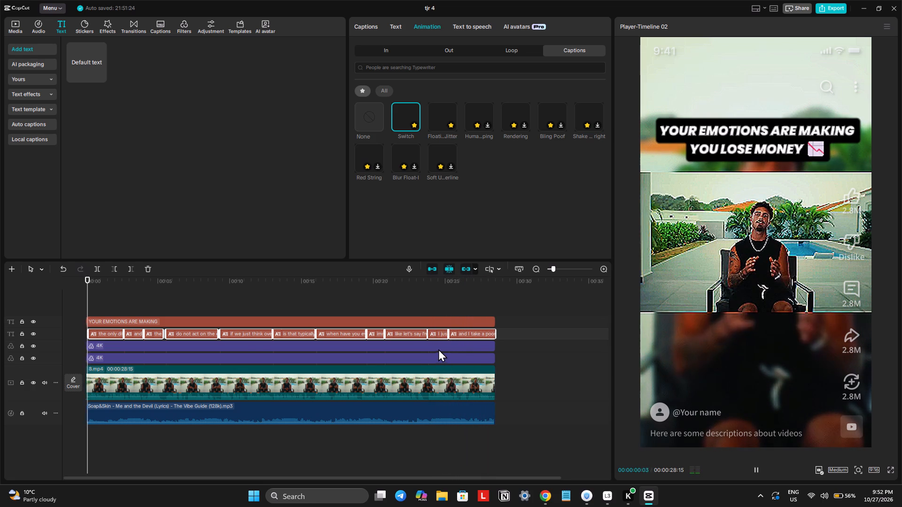
# Keyframe the transform of 8.mp4 at its start and at 00:00:00:23, with the first keyframe's scale set to 191% for an opening zoom-out.
pyautogui.click(113, 381)
pyautogui.moveTo(93, 284); pyautogui.dragTo(93, 284)
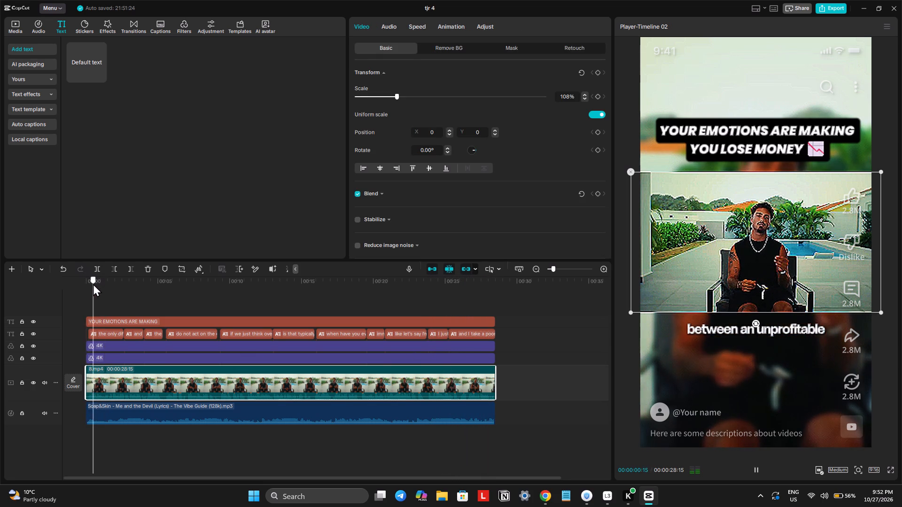
pyautogui.moveTo(93, 284); pyautogui.dragTo(76, 287)
pyautogui.keyDown('ctrl'); pyautogui.scroll(5, 113, 373); pyautogui.keyUp('ctrl')
pyautogui.click(112, 383)
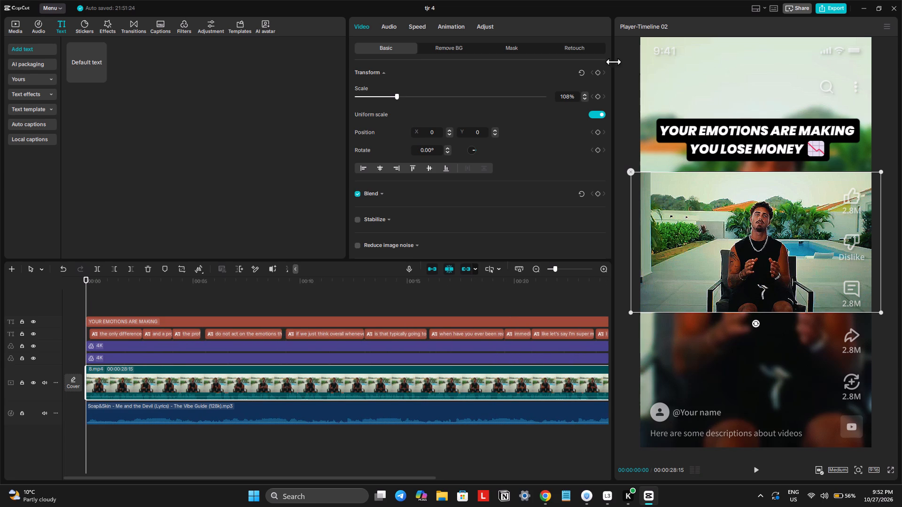
pyautogui.click(597, 71)
pyautogui.moveTo(89, 282); pyautogui.dragTo(93, 282)
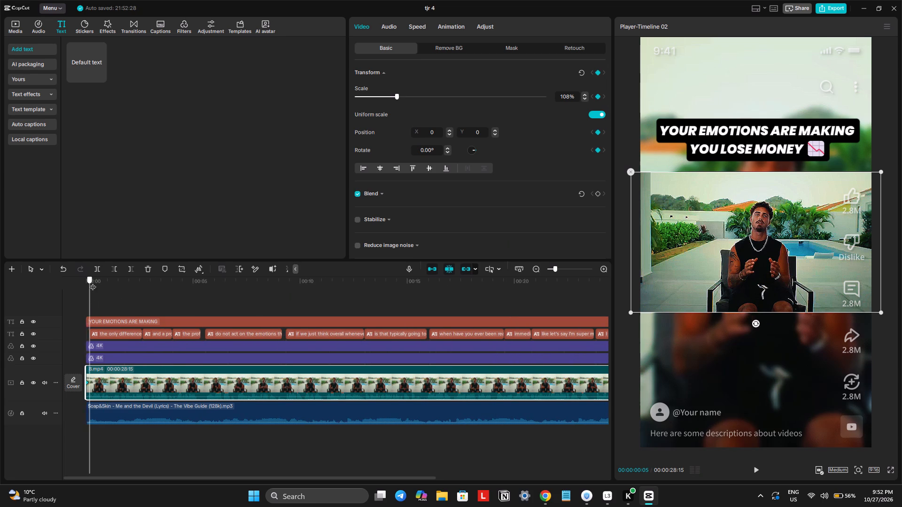
pyautogui.moveTo(93, 282); pyautogui.dragTo(102, 282)
pyautogui.click(599, 70)
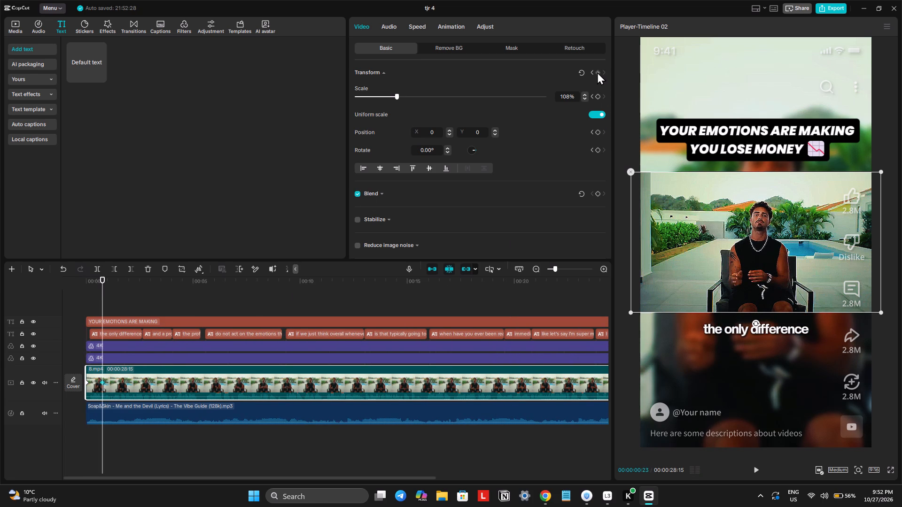
pyautogui.click(593, 72)
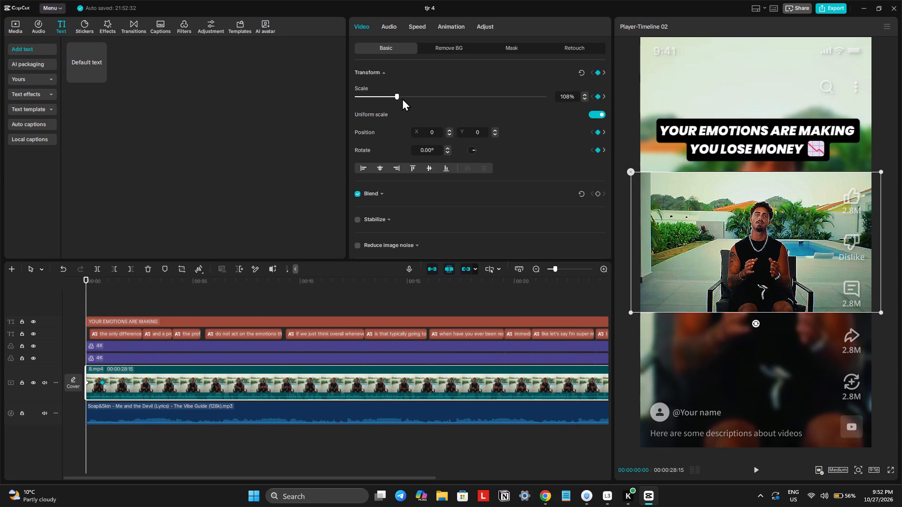
pyautogui.moveTo(402, 98); pyautogui.dragTo(428, 116)
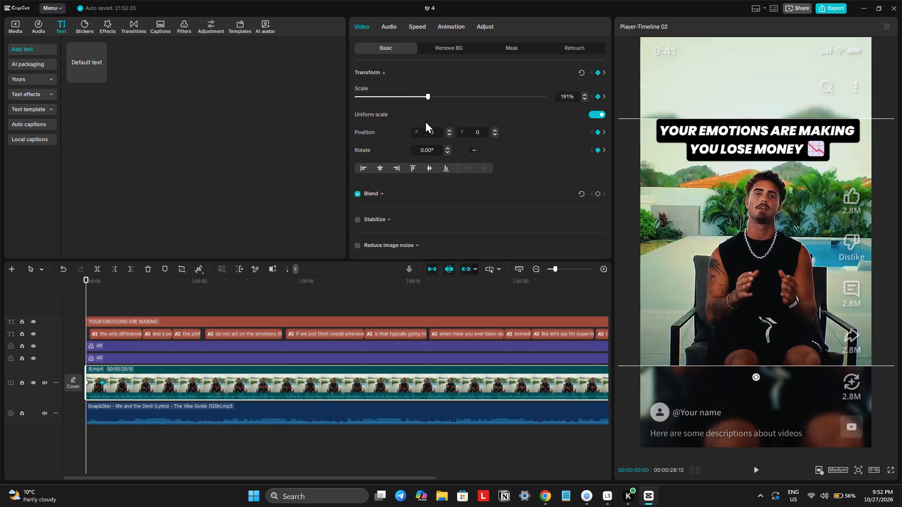
# Apply the Quad Out preset curve between the two transform keyframes on 8.mp4 and return the playhead to the start.
pyautogui.click(98, 383)
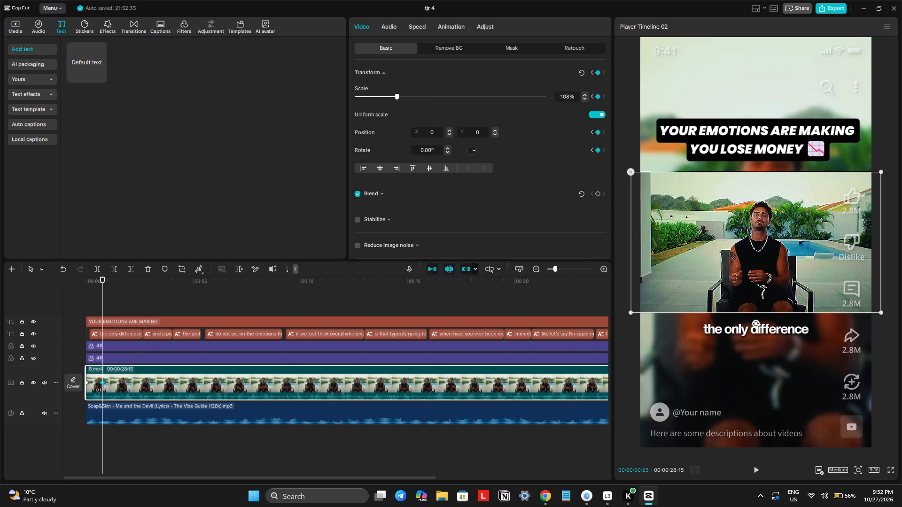
pyautogui.rightClick(99, 385)
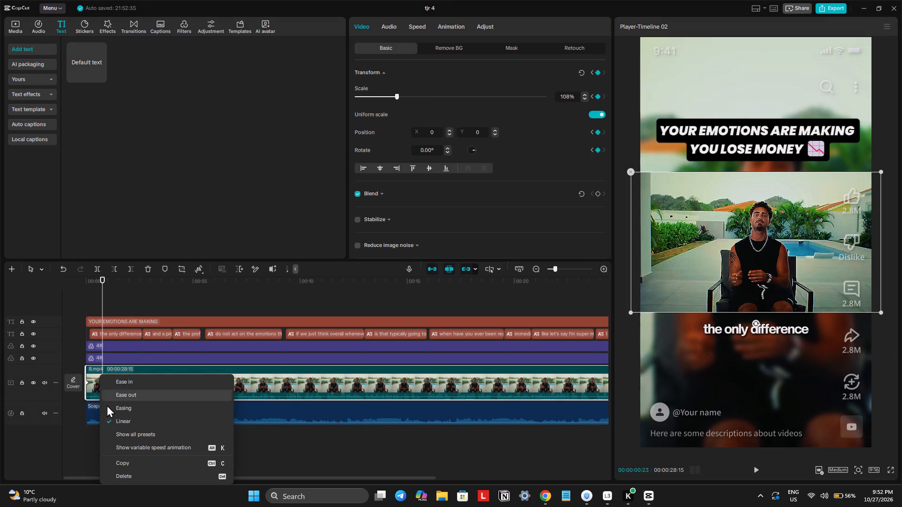
pyautogui.click(121, 431)
pyautogui.click(181, 406)
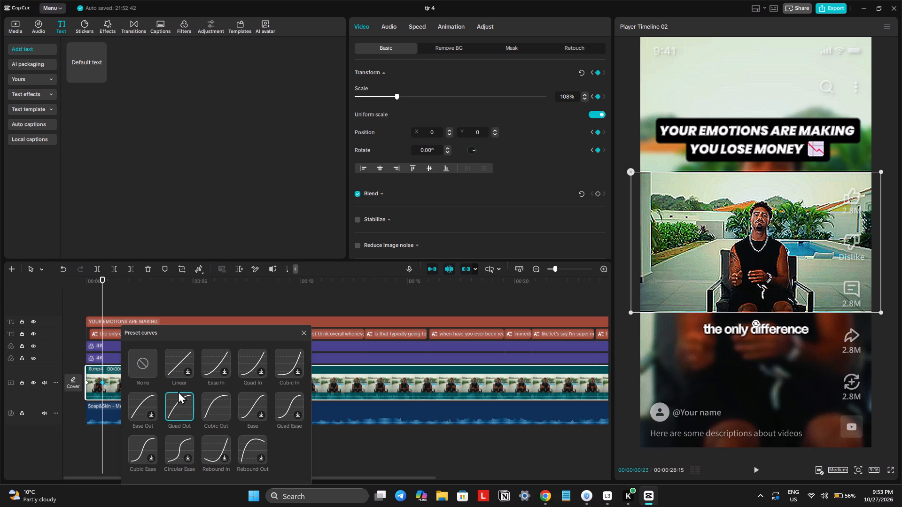
pyautogui.click(88, 382)
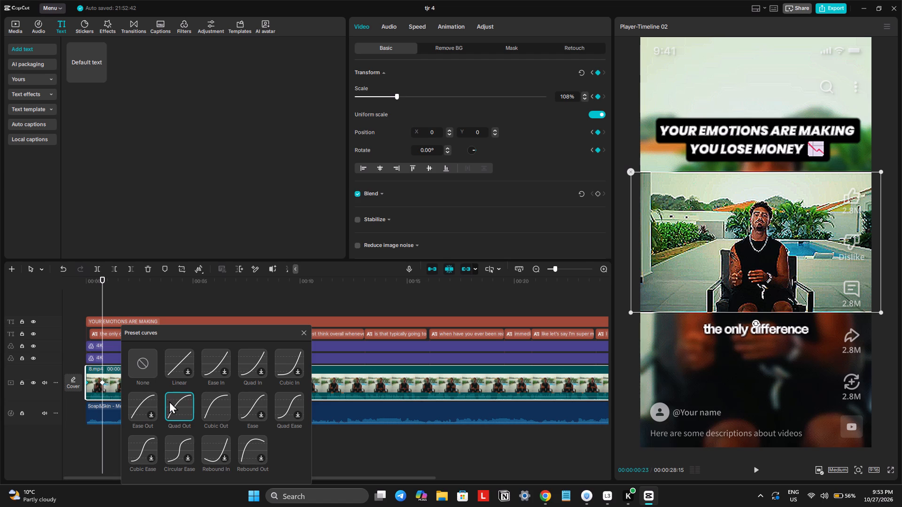
pyautogui.click(169, 401)
pyautogui.moveTo(88, 291); pyautogui.dragTo(78, 291)
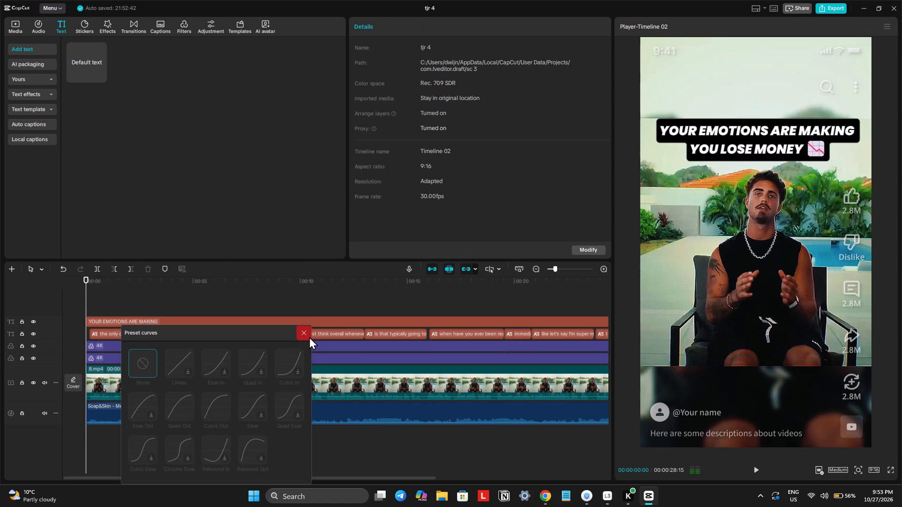
pyautogui.click(309, 336)
# Play the short from the beginning to review the eased opening zoom and the captions.
pyautogui.press('space')
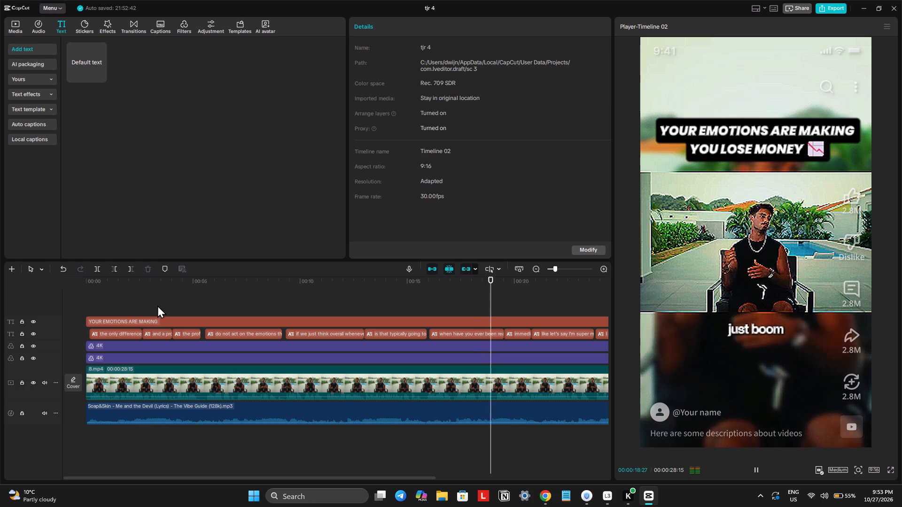
# Hide the caption track.
pyautogui.click(33, 334)
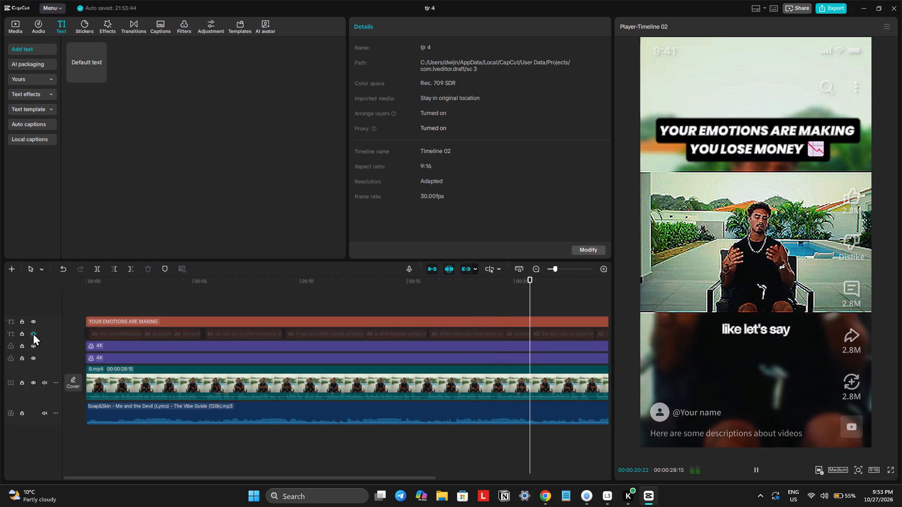
# Replay the opening seconds from the start with a closer timeline view, and stop playback at 00:00:02:04.
pyautogui.click(93, 288)
pyautogui.moveTo(93, 288); pyautogui.dragTo(54, 306)
pyautogui.press('space')
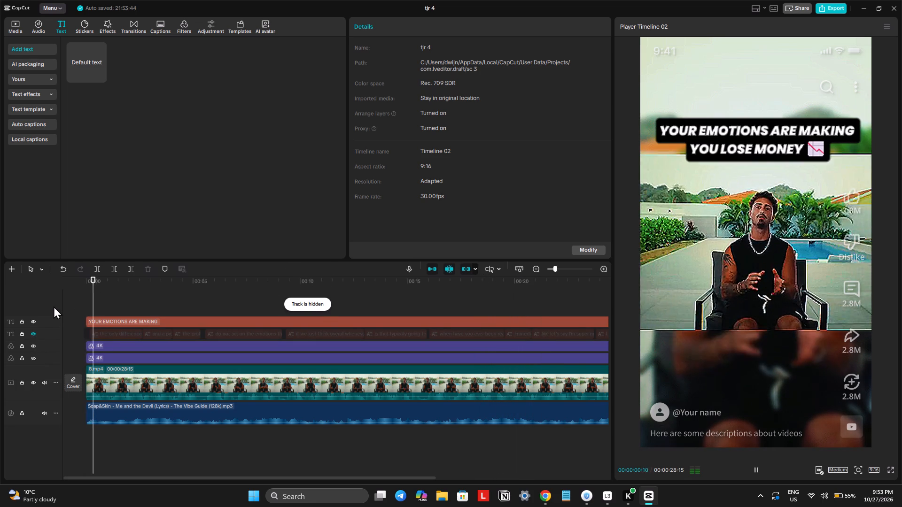
pyautogui.keyDown('ctrl'); pyautogui.scroll(3, 162, 361); pyautogui.keyUp('ctrl')
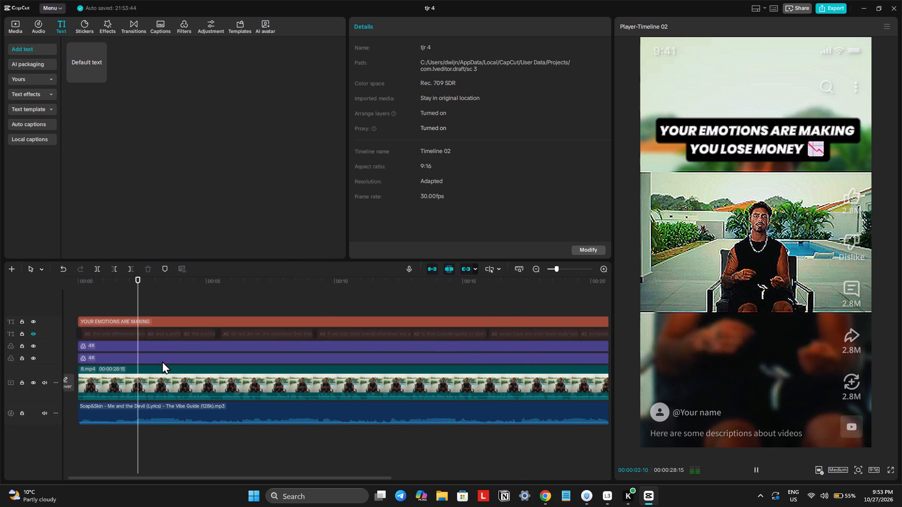
pyautogui.press('space')
pyautogui.moveTo(113, 284); pyautogui.dragTo(72, 288)
pyautogui.keyDown('ctrl'); pyautogui.scroll(5, 111, 319); pyautogui.keyUp('ctrl')
pyautogui.press('space')
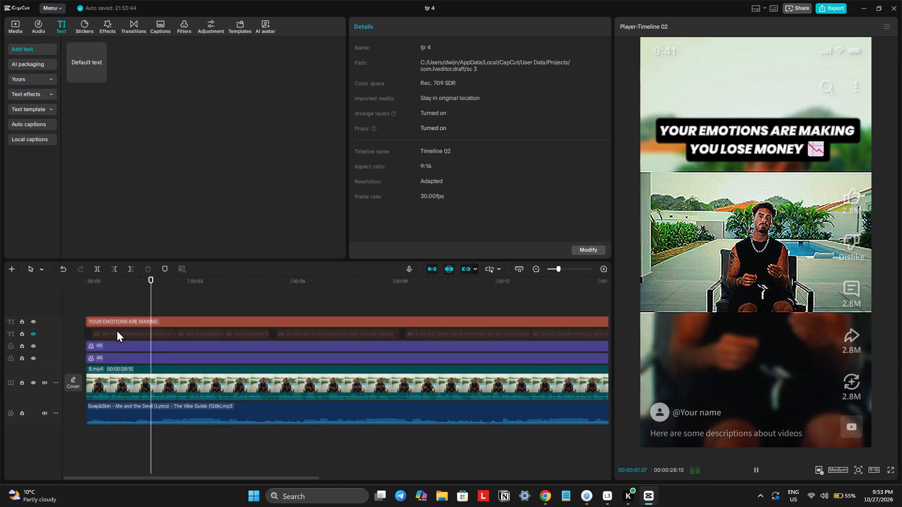
pyautogui.press('space')
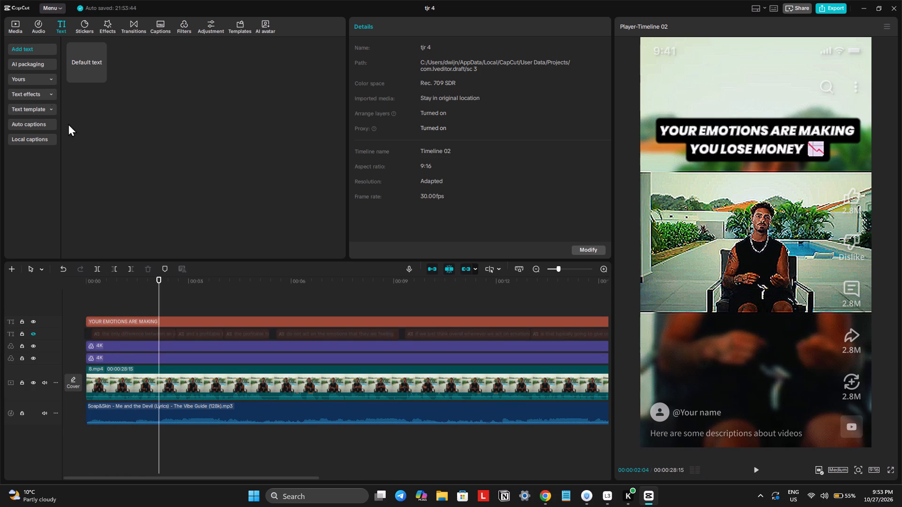
# Find the Business Meeting stock clip in the library under trading and place it above 8.mp4 at 00:00:02:04.
pyautogui.click(16, 27)
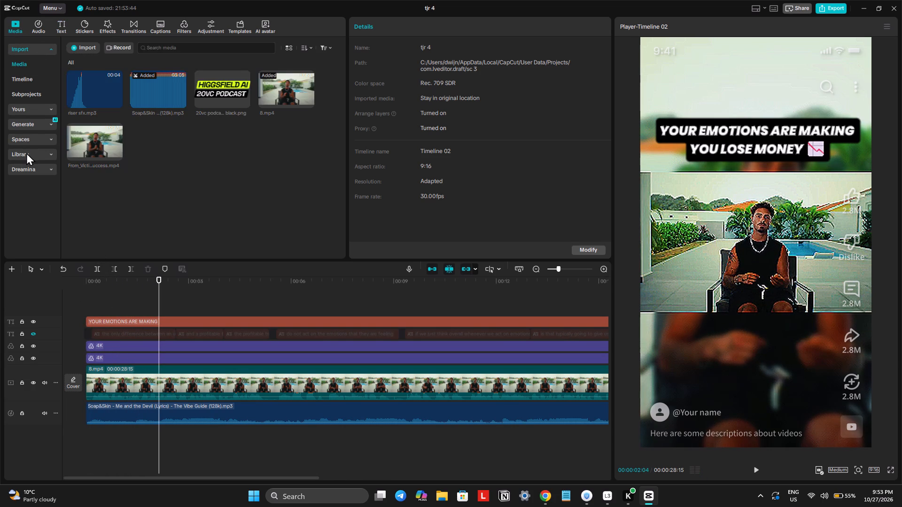
pyautogui.click(26, 153)
pyautogui.click(87, 46)
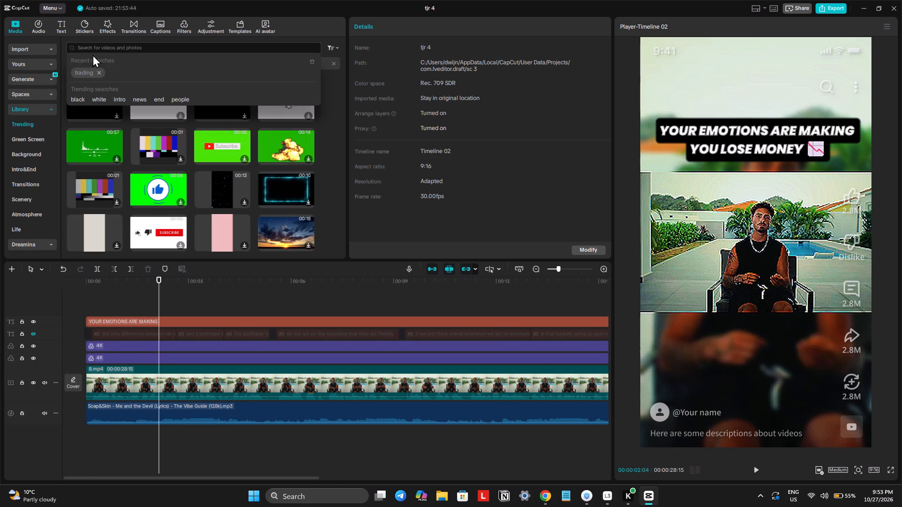
pyautogui.click(87, 74)
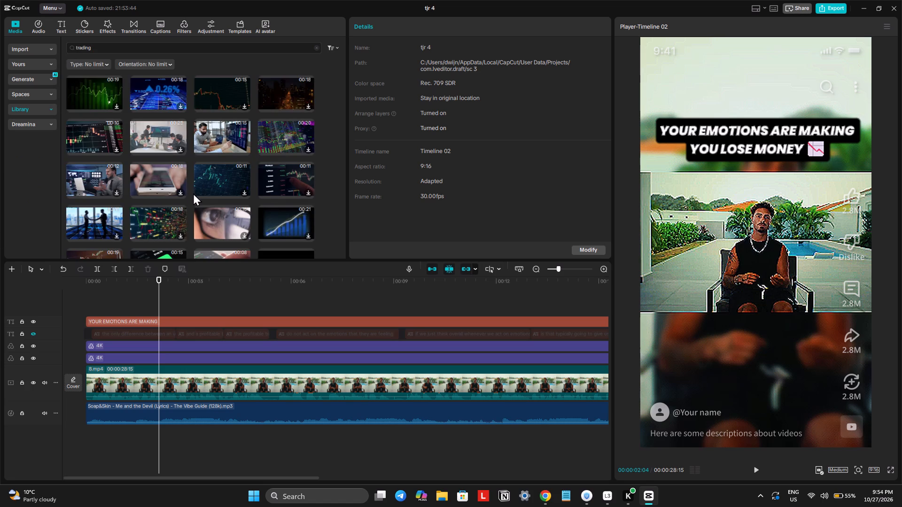
pyautogui.scroll(-1, 171, 191)
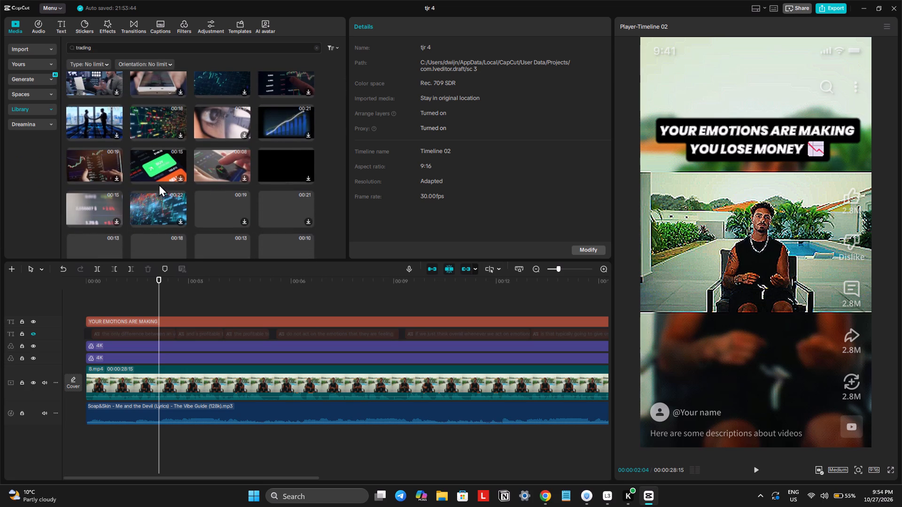
pyautogui.scroll(-1, 157, 183)
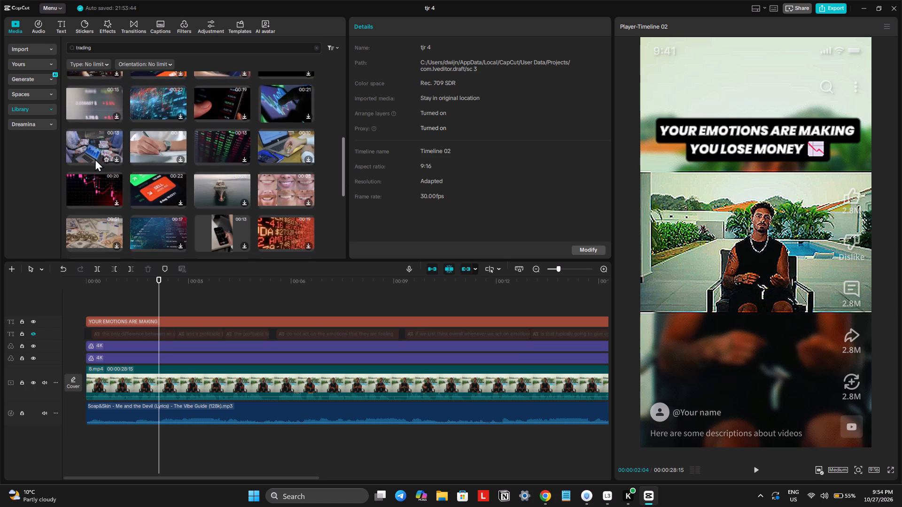
pyautogui.click(93, 154)
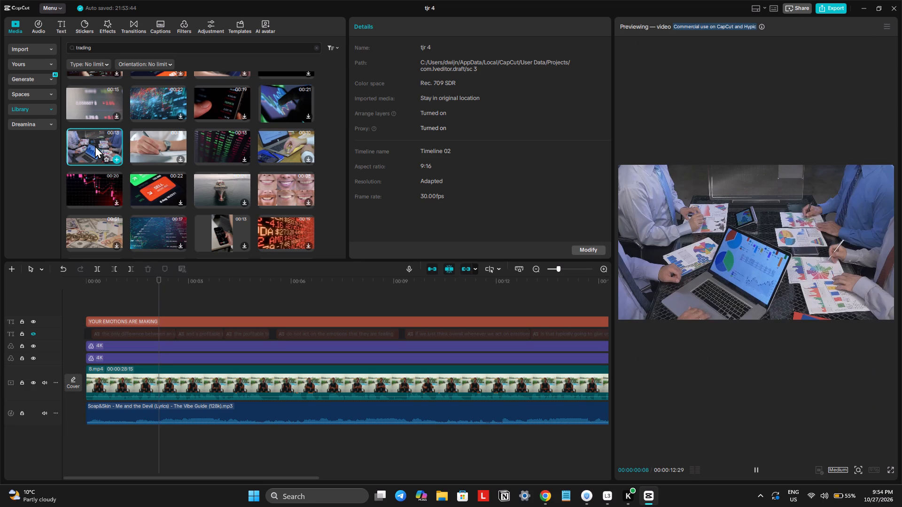
pyautogui.moveTo(95, 146); pyautogui.dragTo(158, 363)
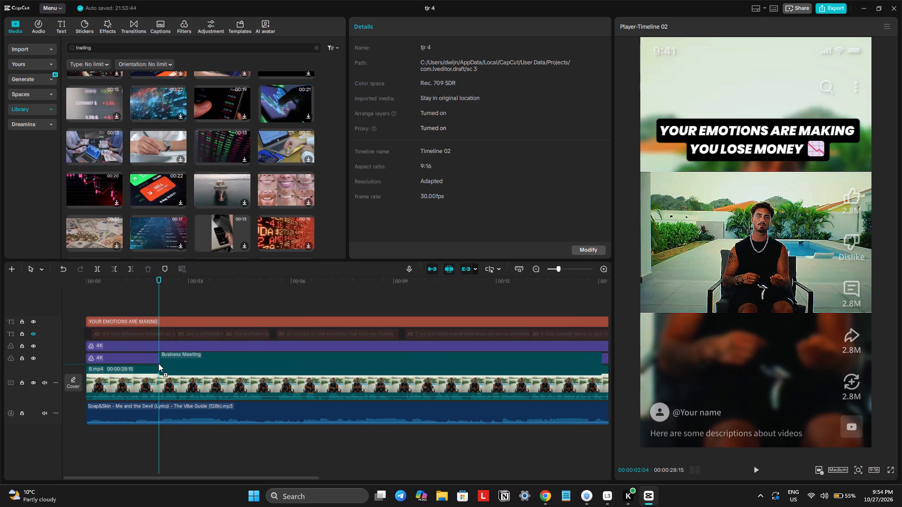
# Play across the start of the Business Meeting clip to check the cut, stopping at 00:00:02:20.
pyautogui.click(144, 301)
pyautogui.press('space')
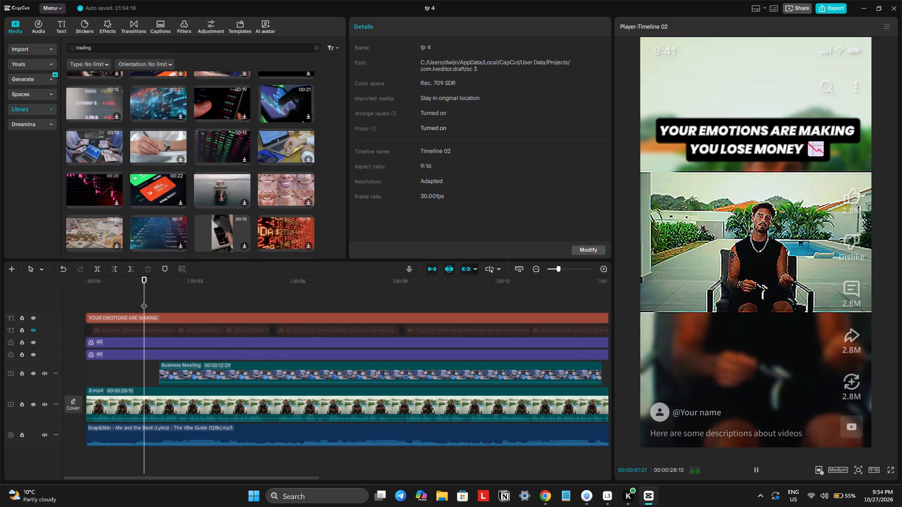
pyautogui.press('space')
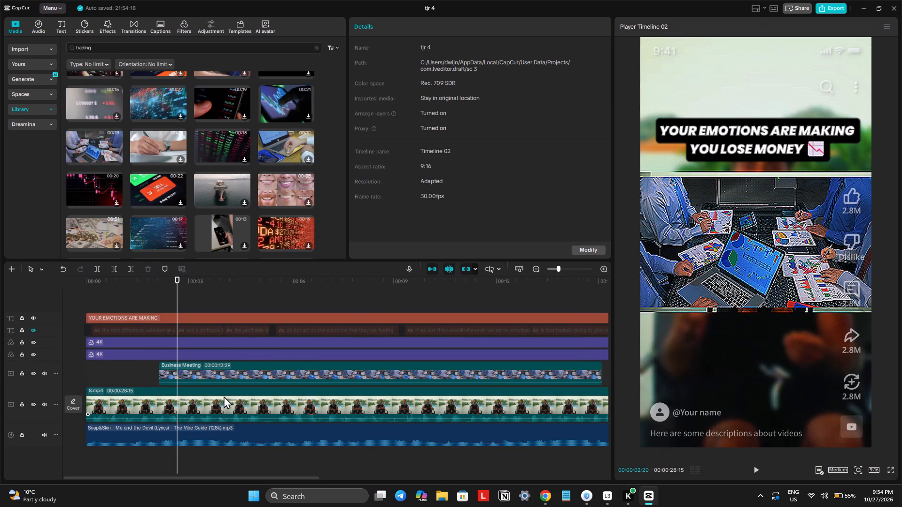
# Set the Business Meeting clip's scale to 108% so it fills the central video area.
pyautogui.click(223, 396)
pyautogui.click(223, 375)
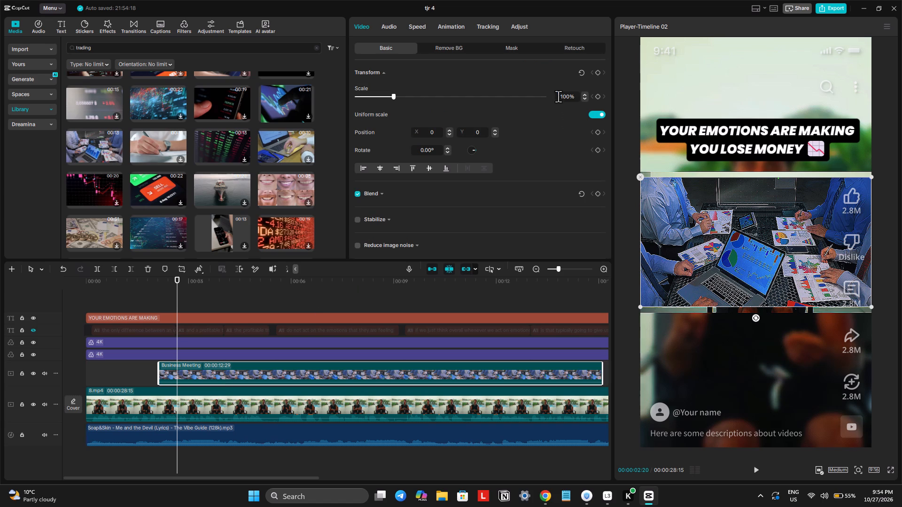
pyautogui.moveTo(558, 96); pyautogui.dragTo(582, 96)
pyautogui.write('108')
pyautogui.press('Return')
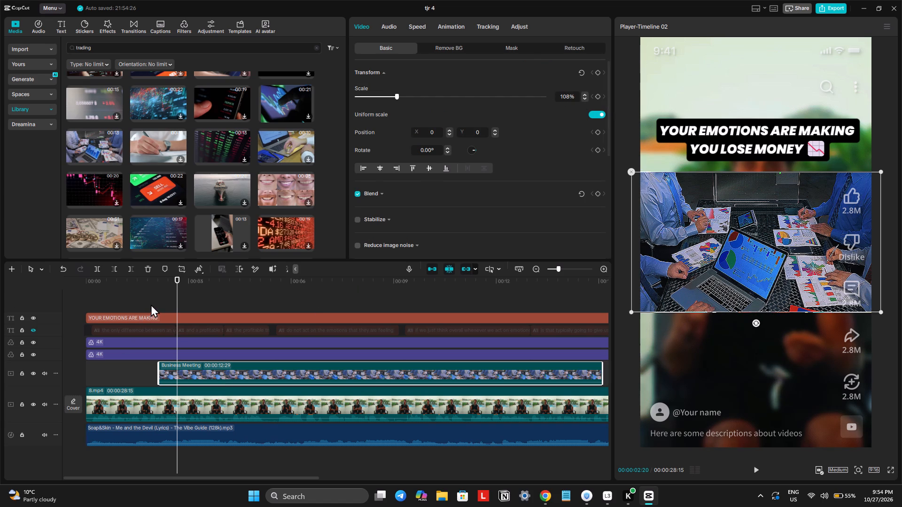
# Play across the Business Meeting clip and trim its end to about 00:00:03:12.
pyautogui.click(151, 304)
pyautogui.press('space')
pyautogui.press('space')
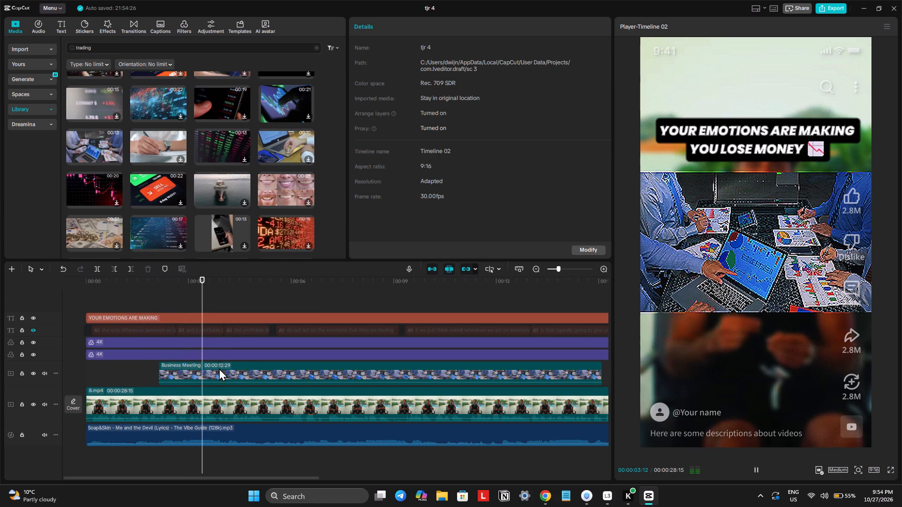
pyautogui.click(220, 378)
pyautogui.write('w')
# Play on past the Business Meeting clip to find the next B-roll spot, stopping at 00:00:07:18.
pyautogui.press('space')
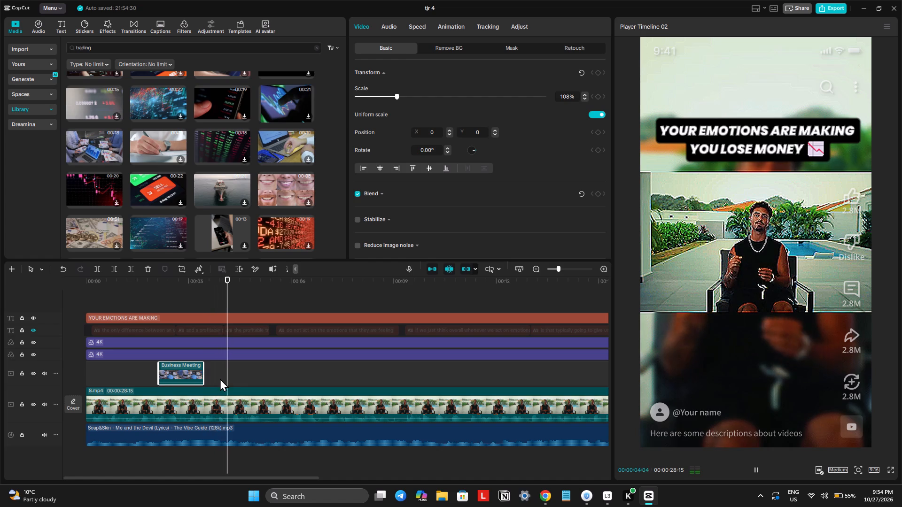
pyautogui.keyDown('ctrl'); pyautogui.scroll(2, 220, 378); pyautogui.keyUp('ctrl')
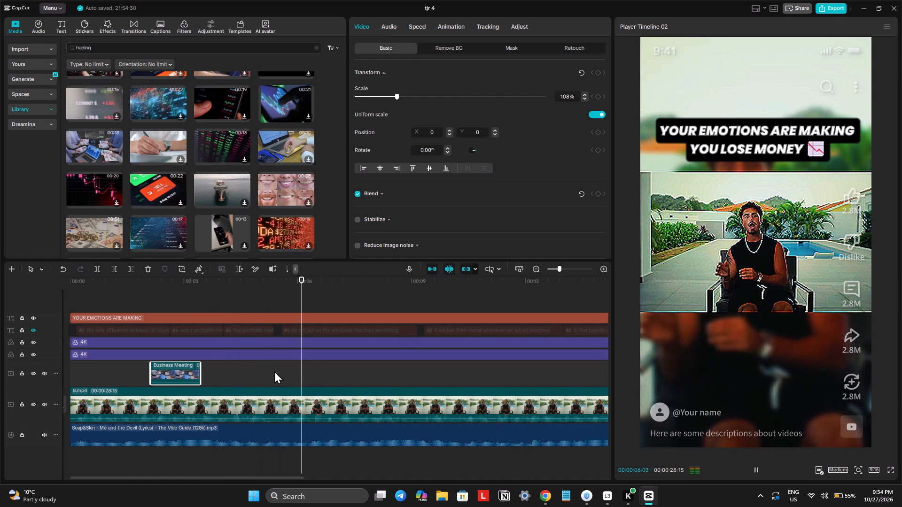
pyautogui.press('space')
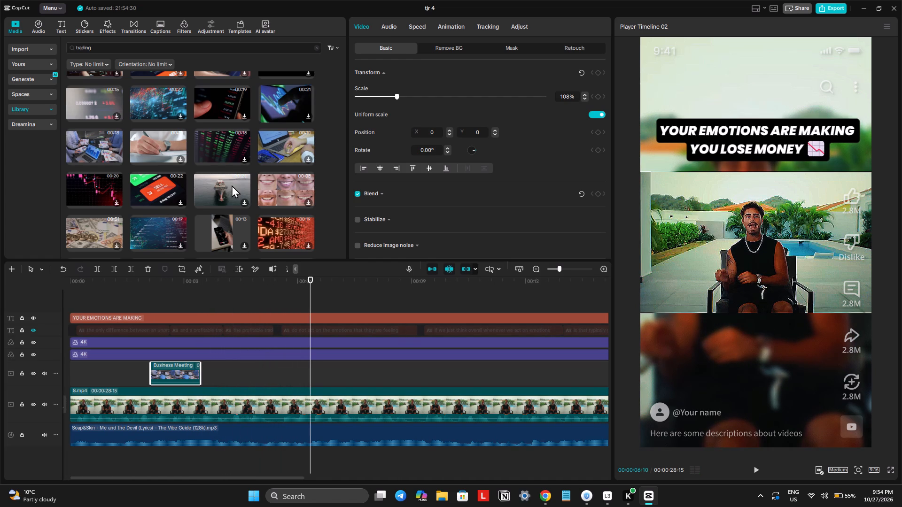
pyautogui.press('space')
pyautogui.press('space')
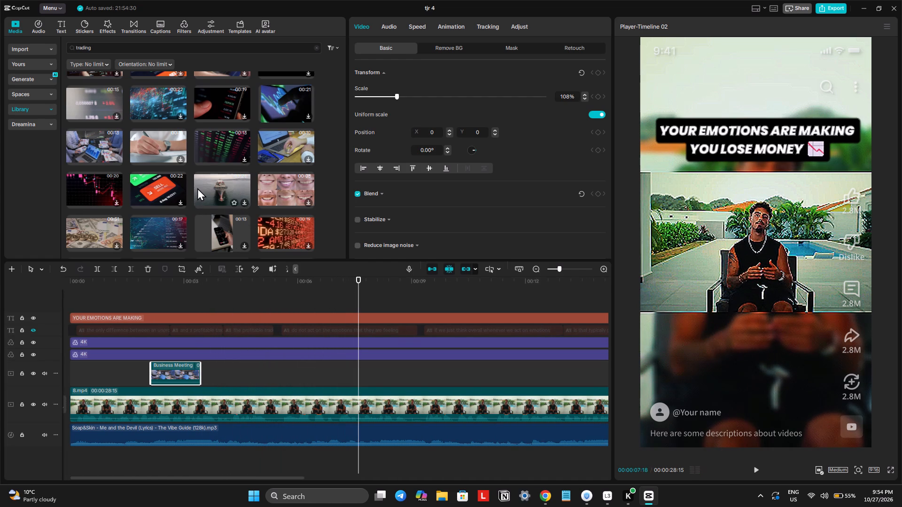
# Search the library for trader and place the Portrait of Thoughtful Young Businessman clip above 8.mp4 at about 00:00:07:03.
pyautogui.scroll(-1, 197, 188)
pyautogui.click(101, 50)
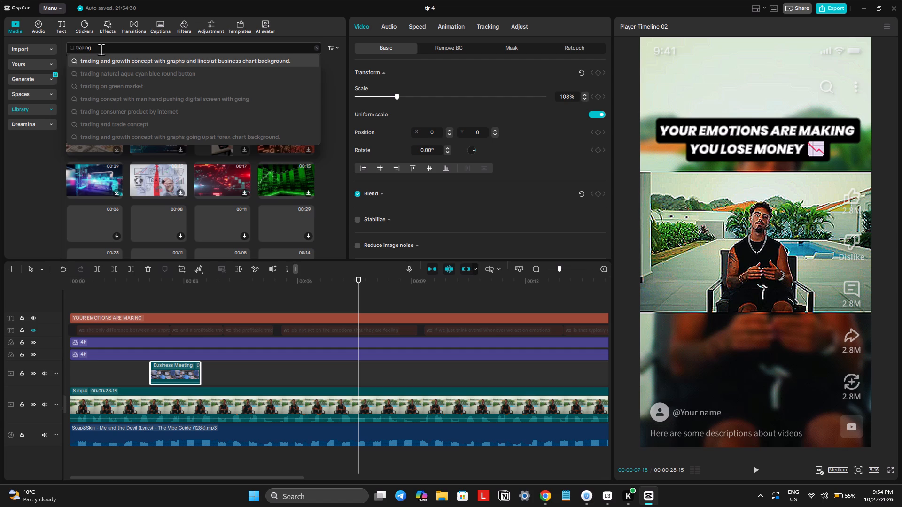
pyautogui.press('BackSpace')
pyautogui.press('BackSpace')
pyautogui.press('BackSpace')
pyautogui.write('er')
pyautogui.press('Return')
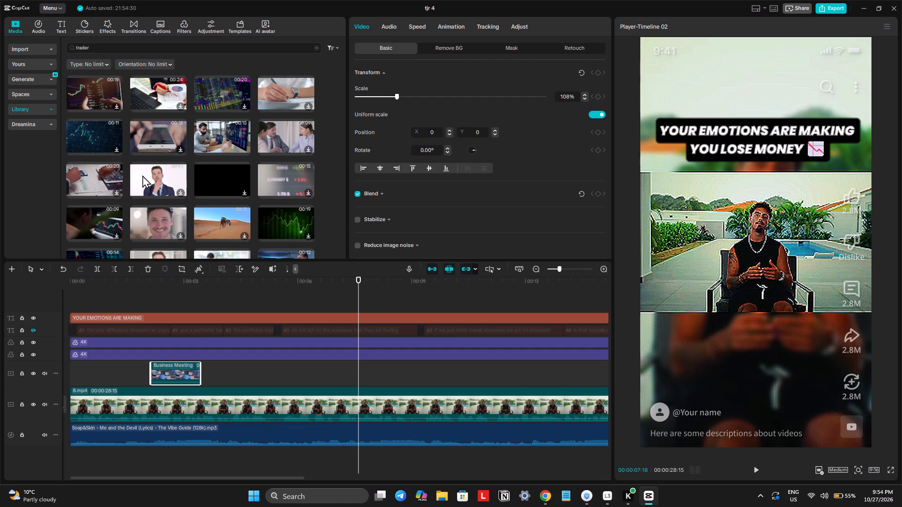
pyautogui.scroll(-1, 144, 178)
pyautogui.click(164, 158)
pyautogui.moveTo(164, 158); pyautogui.dragTo(179, 179)
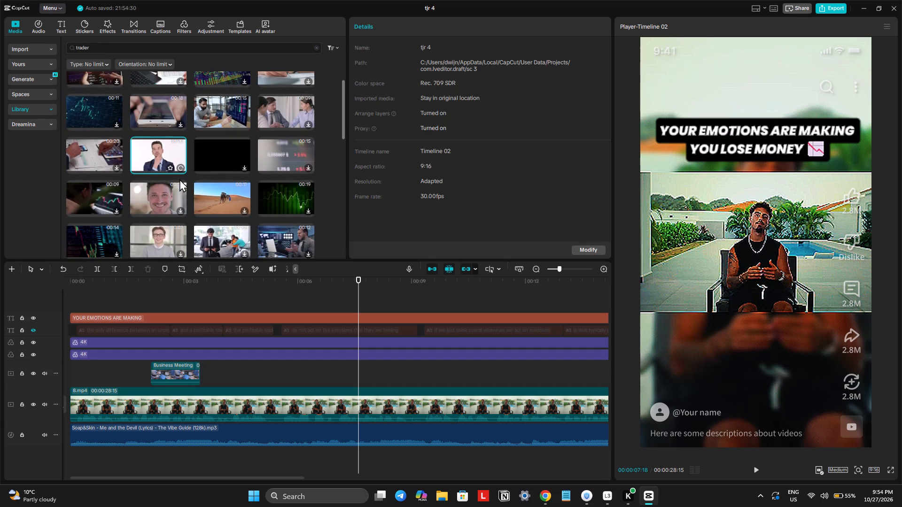
pyautogui.moveTo(179, 179); pyautogui.dragTo(340, 375)
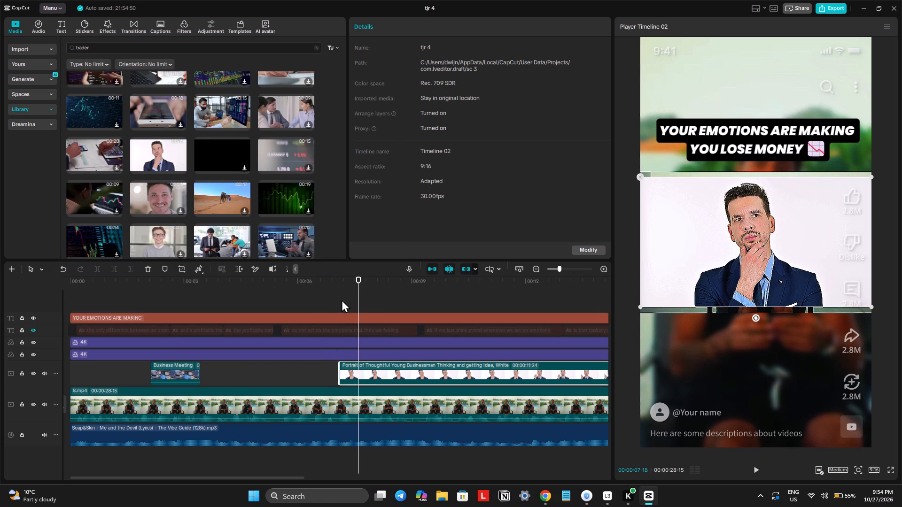
# Set the thoughtful businessman clip's scale to 108%.
pyautogui.click(365, 374)
pyautogui.click(347, 306)
pyautogui.click(358, 361)
pyautogui.click(358, 376)
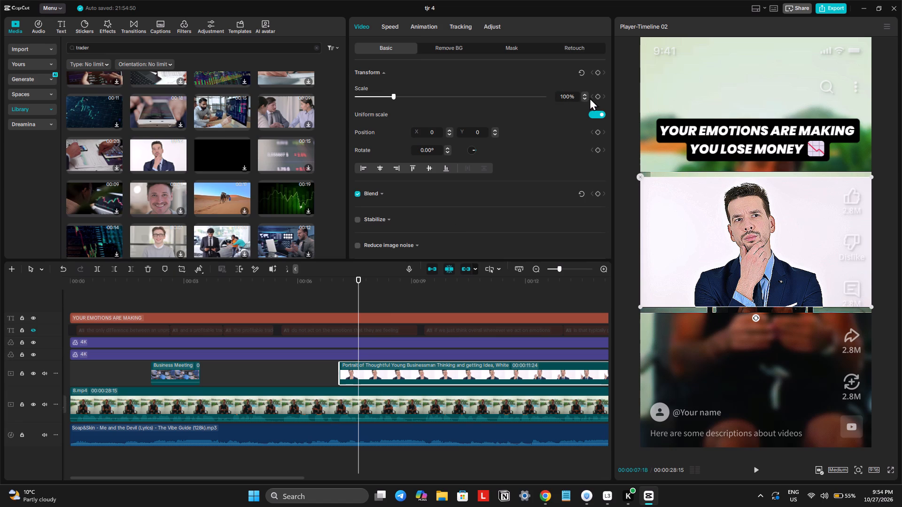
pyautogui.tripleClick(585, 95)
pyautogui.tripleClick(585, 95)
pyautogui.doubleClick(585, 95)
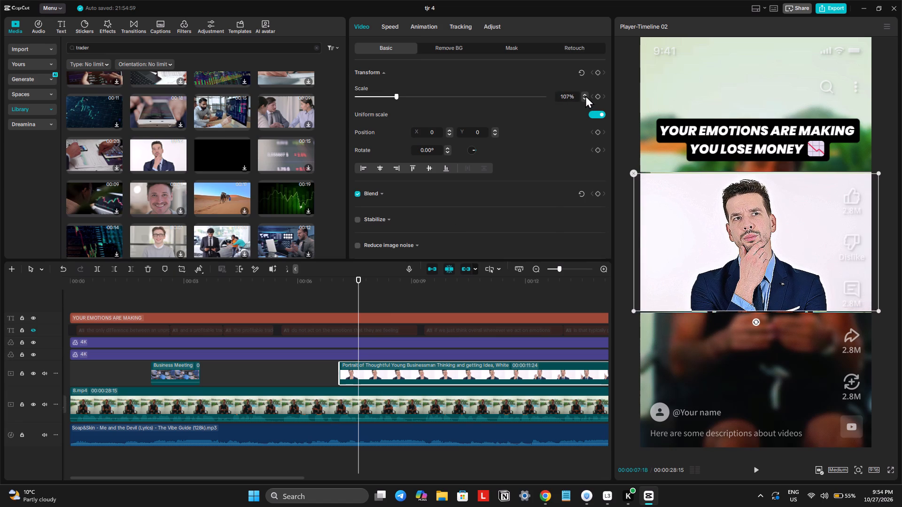
# Play across the thoughtful businessman clip and trim its end to 00:00:08:27.
pyautogui.click(331, 302)
pyautogui.press('space')
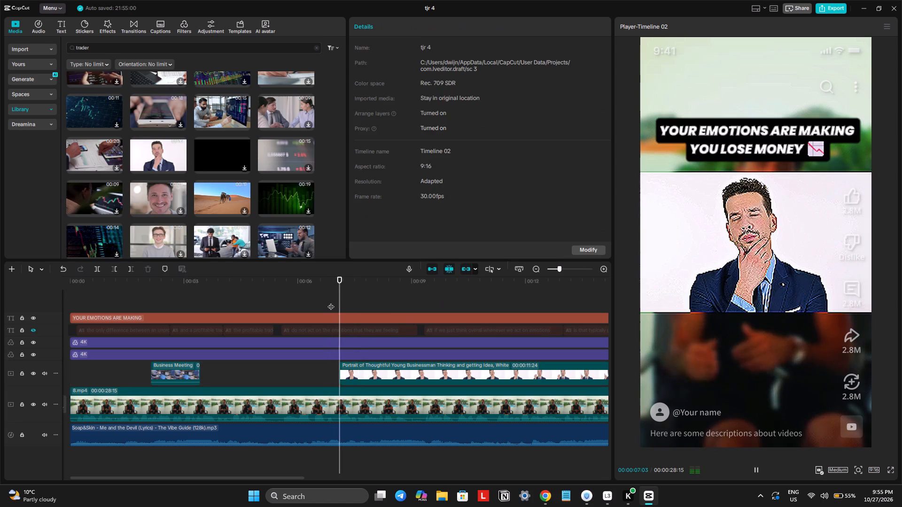
pyautogui.press('space')
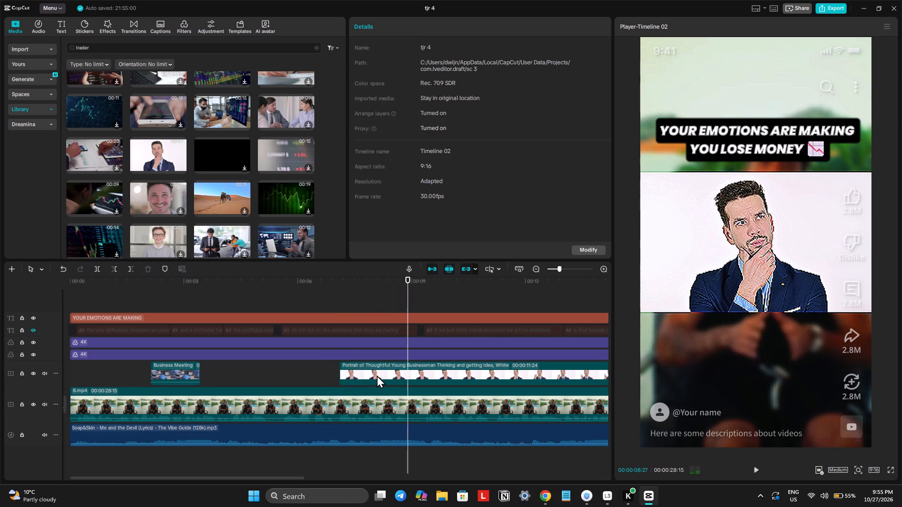
pyautogui.click(377, 375)
pyautogui.write('w')
# Play on past the thoughtful businessman clip to find the next B-roll spot, leaving the playhead at 00:00:15:28.
pyautogui.press('space')
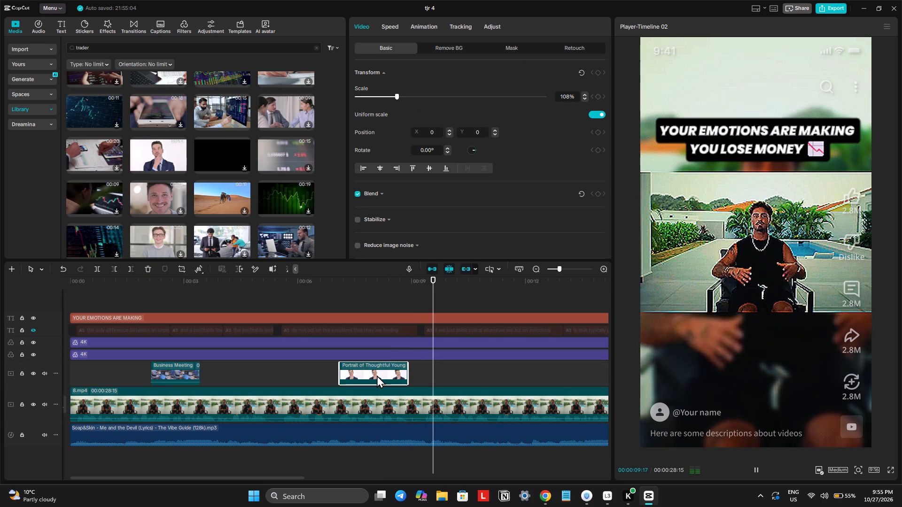
pyautogui.hscroll(-1, 377, 375)
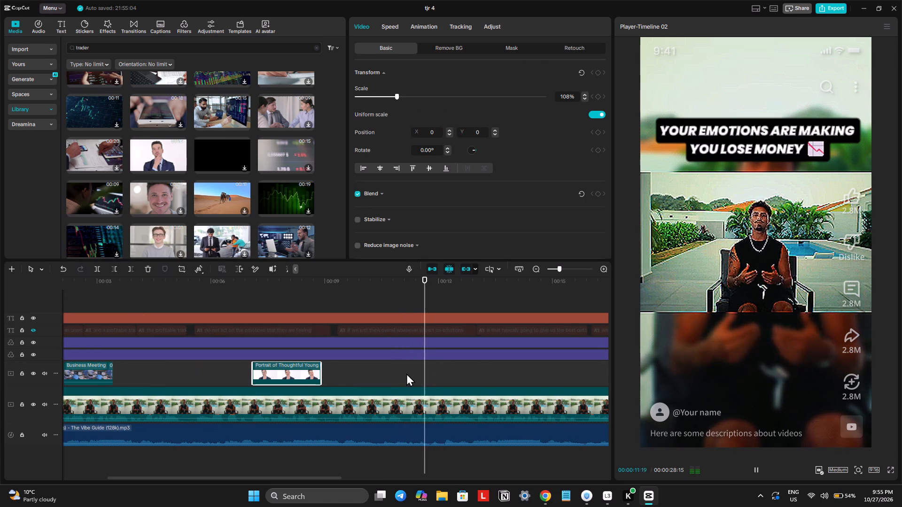
pyautogui.hscroll(-1, 406, 373)
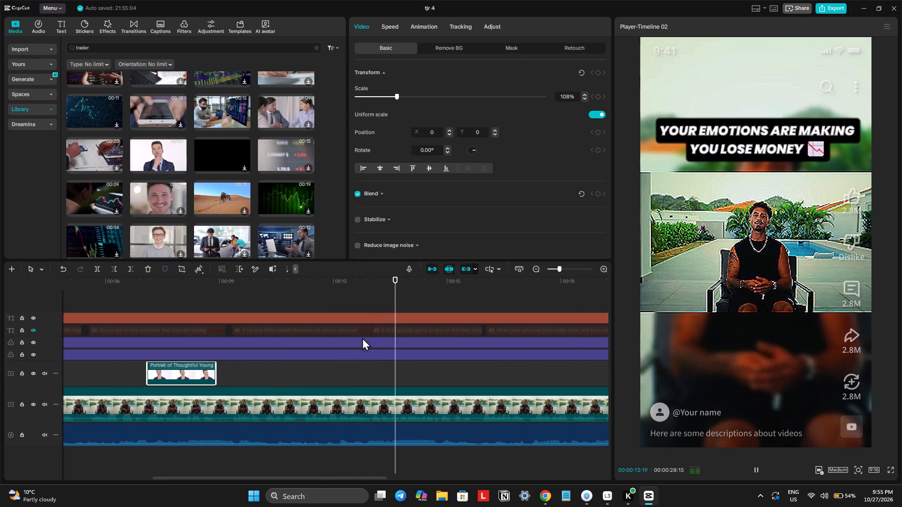
pyautogui.press('space')
pyautogui.press('space')
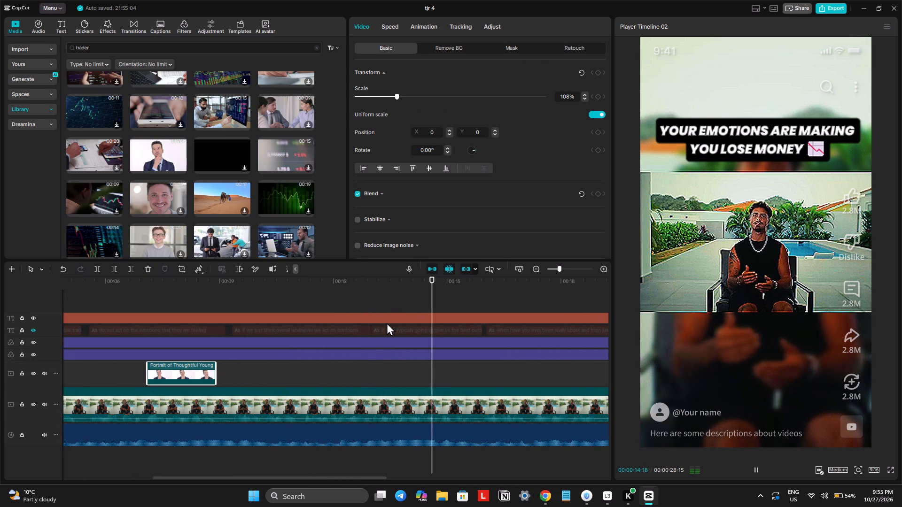
pyautogui.hscroll(-1, 387, 323)
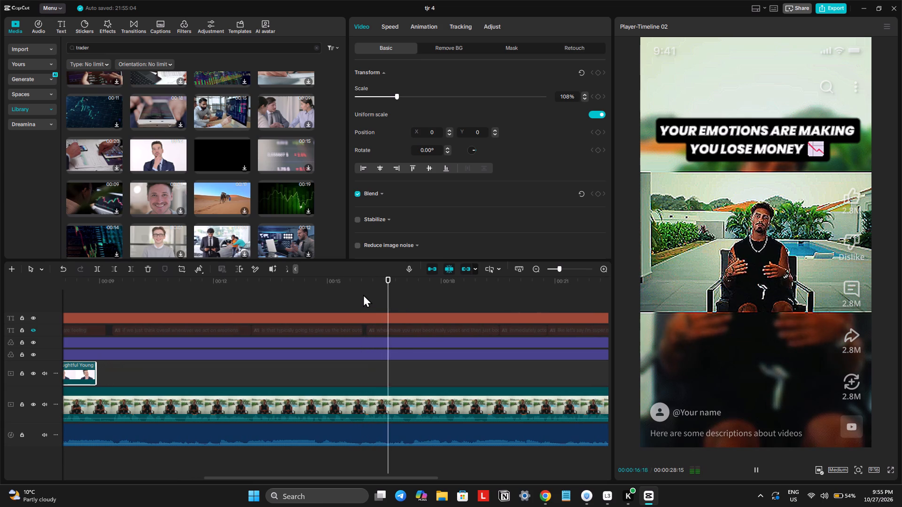
pyautogui.click(363, 294)
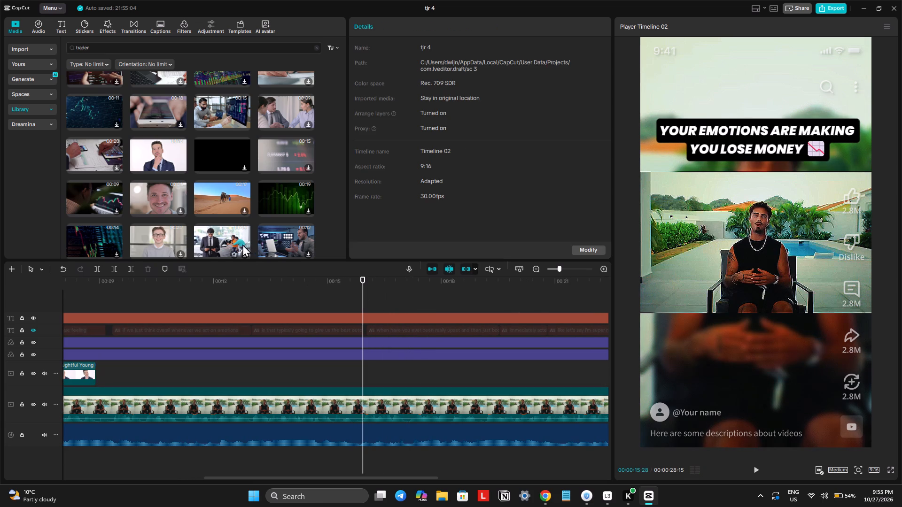
# Browse the trader stock clips, previewing the man at the office laptop and the young trader holding cash beside chart monitors.
pyautogui.scroll(-1, 270, 237)
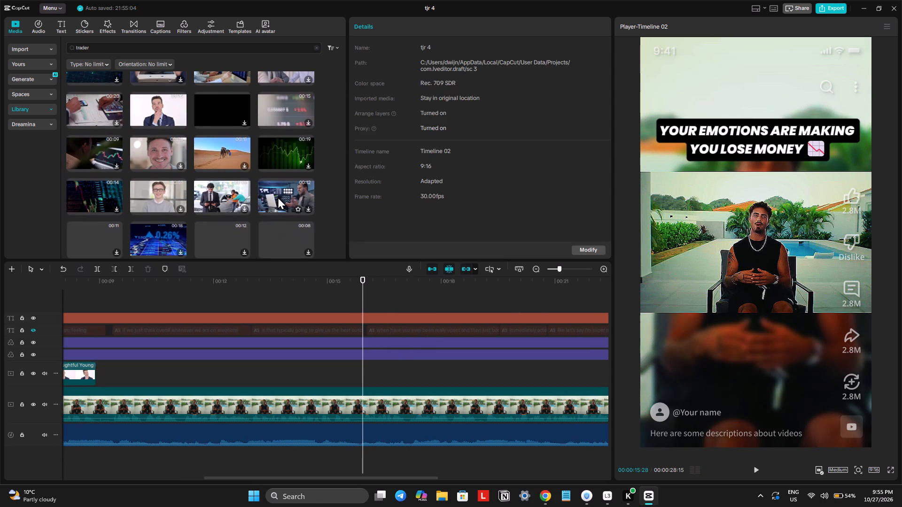
pyautogui.click(273, 196)
pyautogui.scroll(-1, 273, 196)
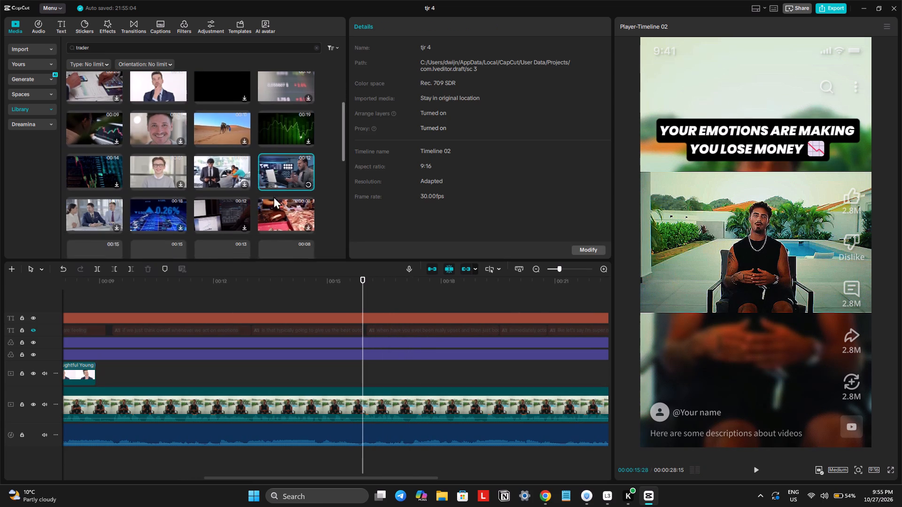
pyautogui.scroll(-2, 273, 196)
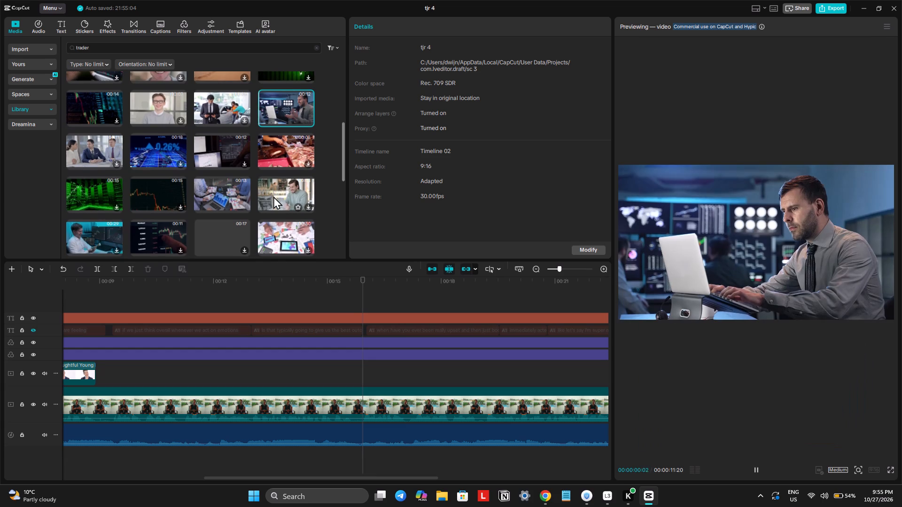
pyautogui.scroll(-3, 273, 196)
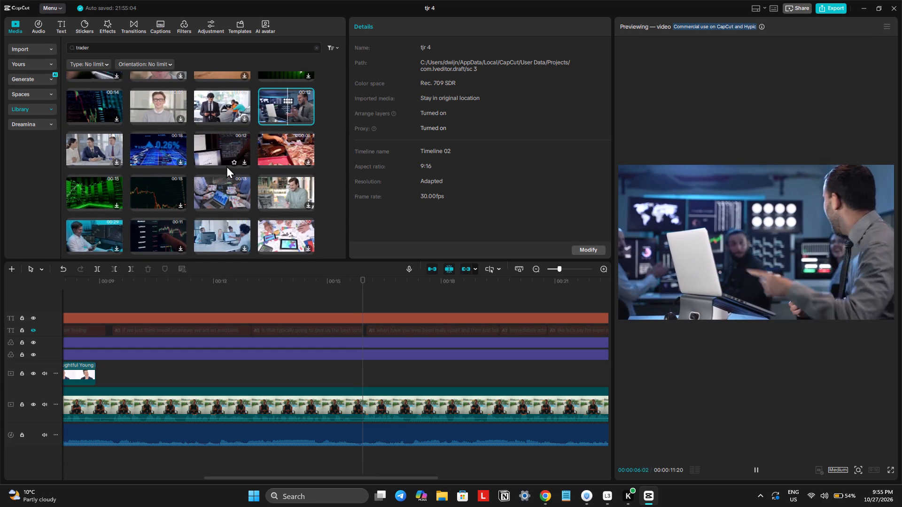
pyautogui.scroll(-1, 225, 166)
pyautogui.scroll(1, 225, 166)
pyautogui.scroll(-3, 225, 166)
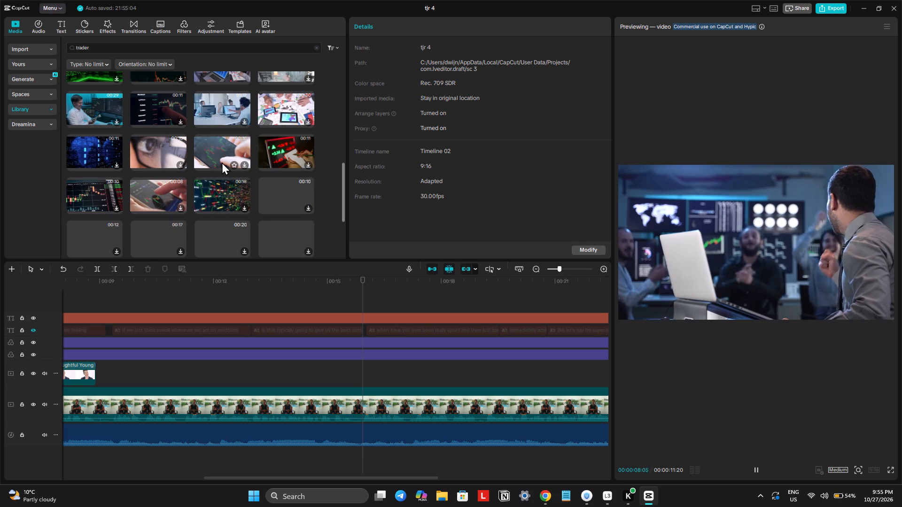
pyautogui.click(93, 109)
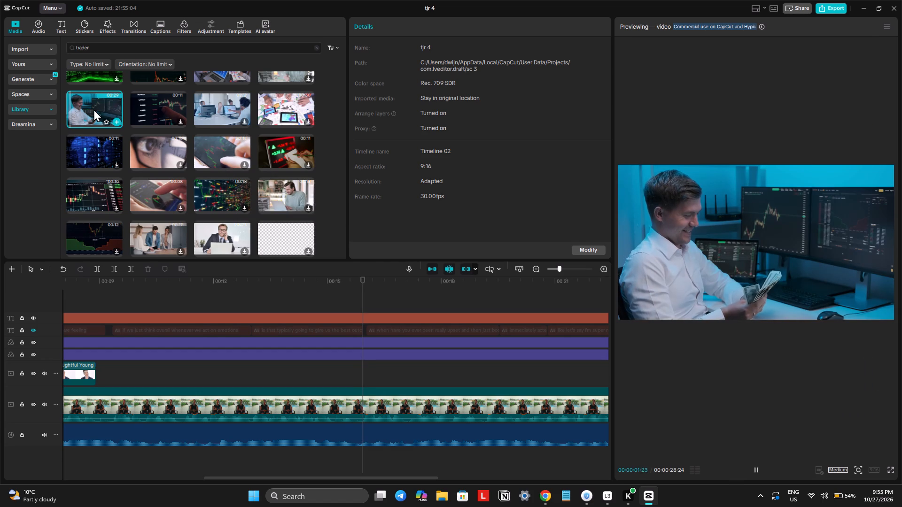
# Replay the section around 00:00:15:15 and place the Businessman analyzing a graphic of a stock exchange chart clip above 8.mp4 just before that time.
pyautogui.click(355, 291)
pyautogui.press('space')
pyautogui.click(346, 287)
pyautogui.press('space')
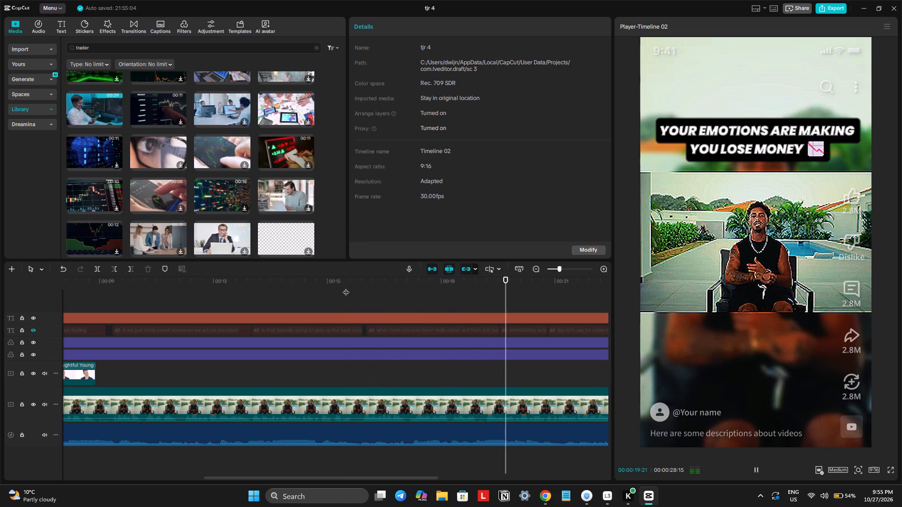
pyautogui.click(346, 287)
pyautogui.moveTo(92, 109); pyautogui.dragTo(122, 154)
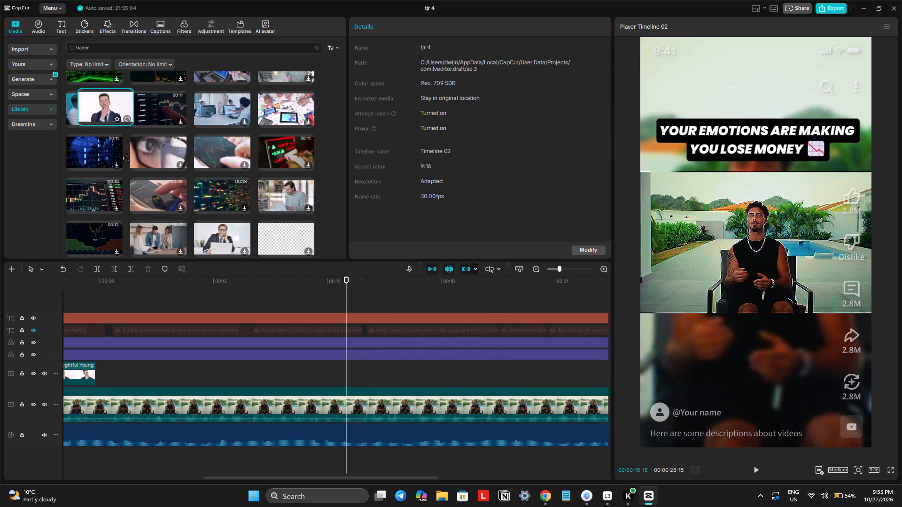
pyautogui.moveTo(122, 154); pyautogui.dragTo(343, 376)
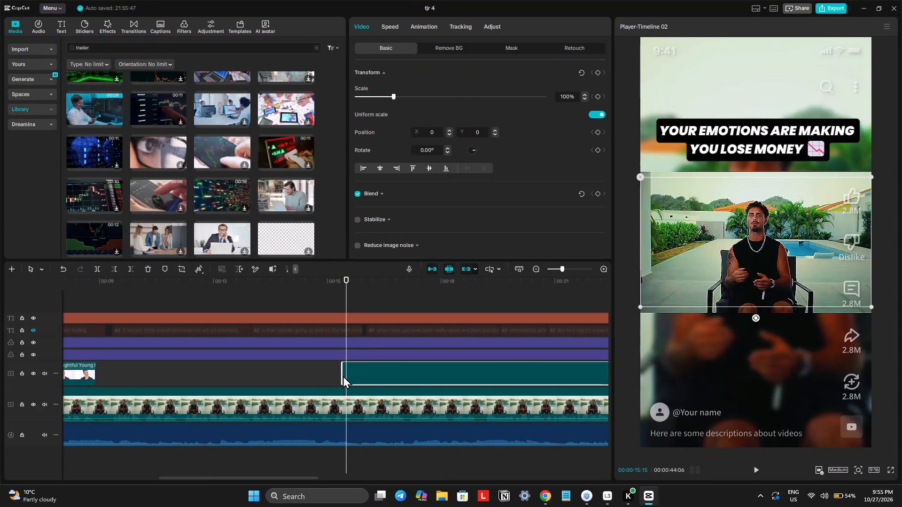
# Set the stock exchange chart businessman clip's scale to 109%.
pyautogui.tripleClick(583, 95)
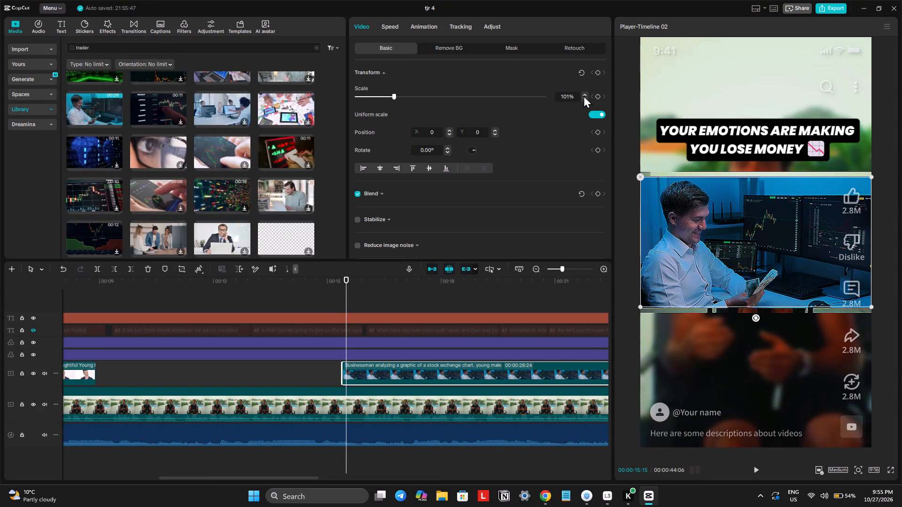
pyautogui.tripleClick(583, 95)
pyautogui.click(583, 95)
pyautogui.click(583, 95)
pyautogui.click(583, 95)
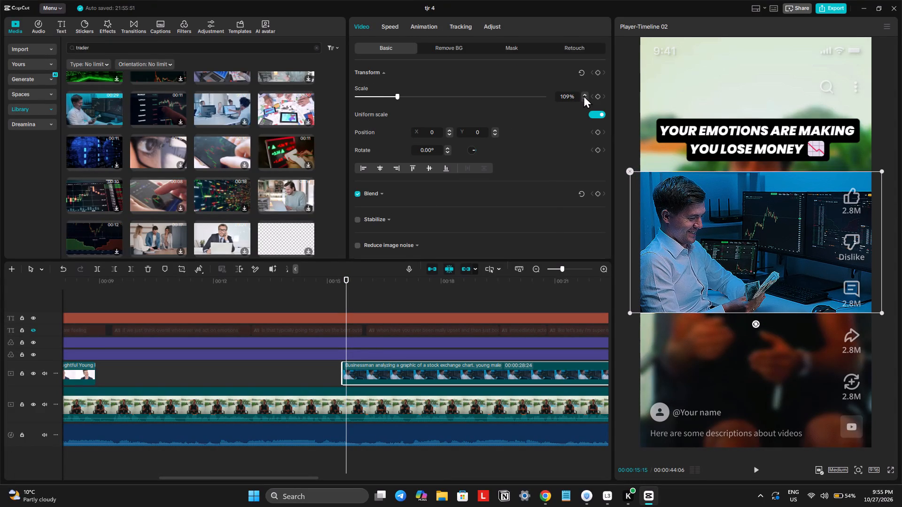
# Play to 00:00:18:05 and cut off the rest of the stock exchange chart businessman clip from that point.
pyautogui.press('space')
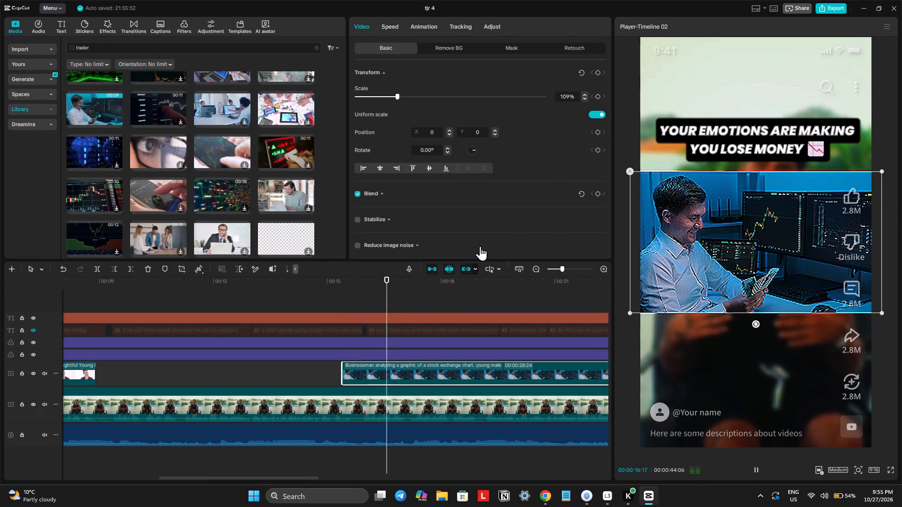
pyautogui.press('space')
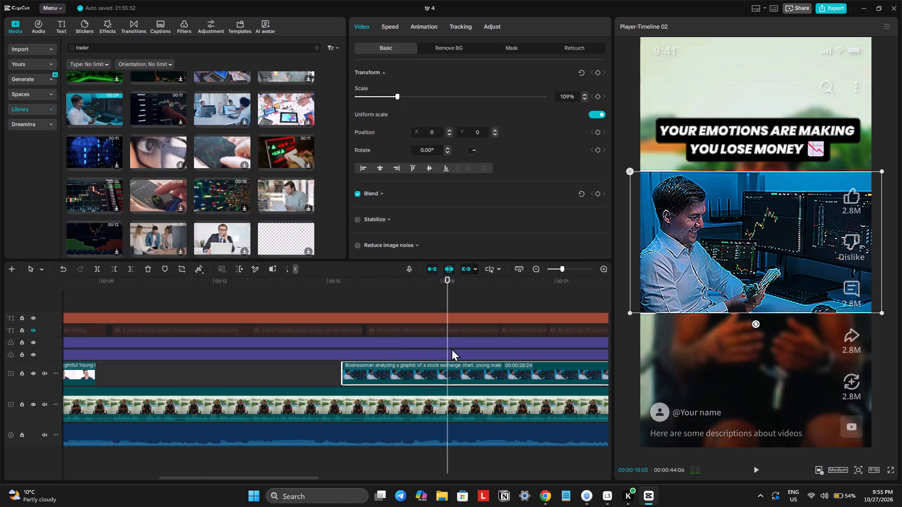
pyautogui.press('w')
# Play on to 00:00:23:04, fit the whole timeline in view, and unhide the captions track.
pyautogui.press('space')
pyautogui.hscroll(-5, 462, 390)
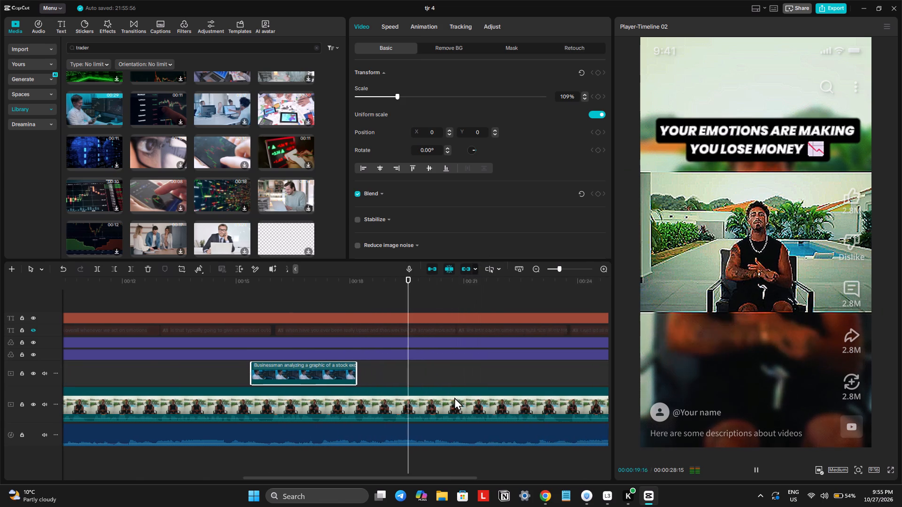
pyautogui.hscroll(-4, 454, 397)
pyautogui.hscroll(6, 424, 399)
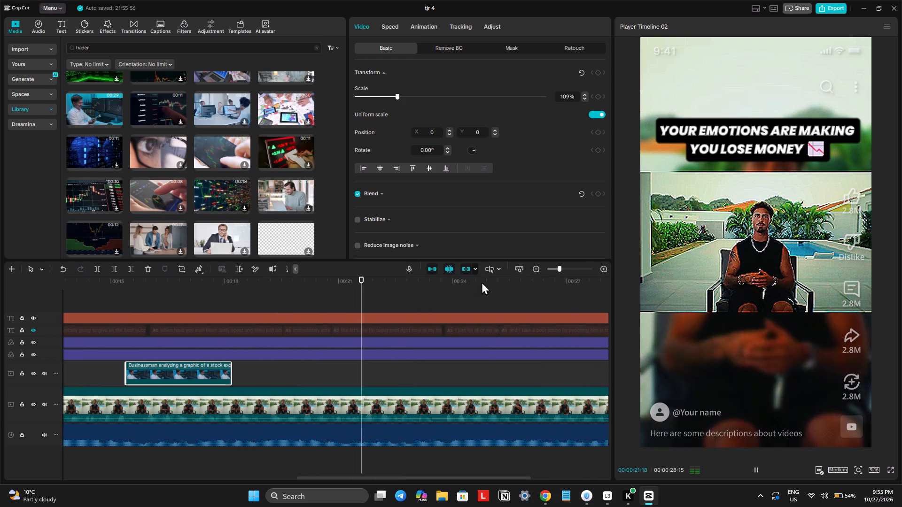
pyautogui.click(519, 267)
pyautogui.press('space')
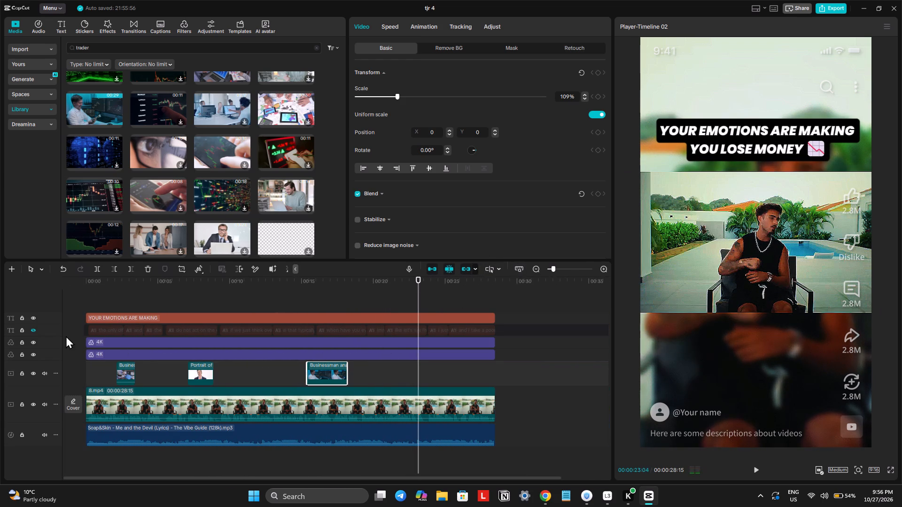
pyautogui.click(35, 333)
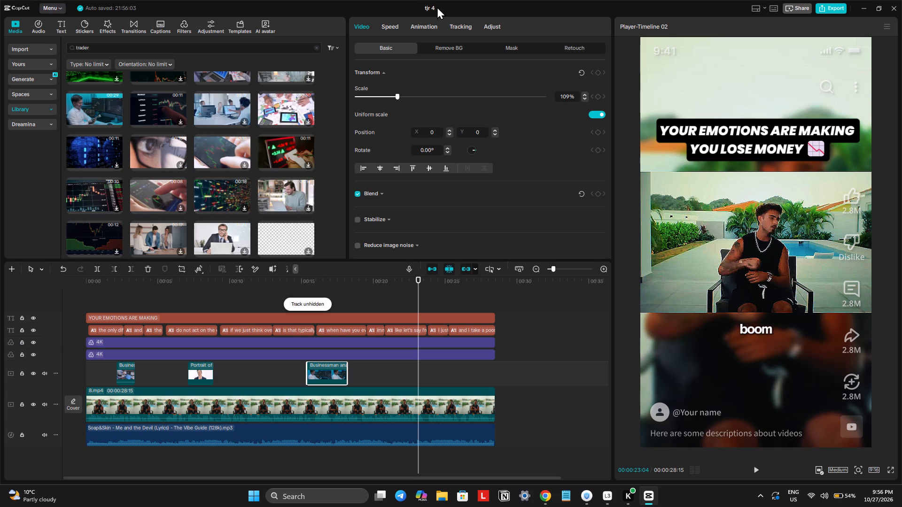
# Rename the project as tjr 5.
pyautogui.moveTo(433, 9); pyautogui.dragTo(461, 9)
pyautogui.click(435, 2)
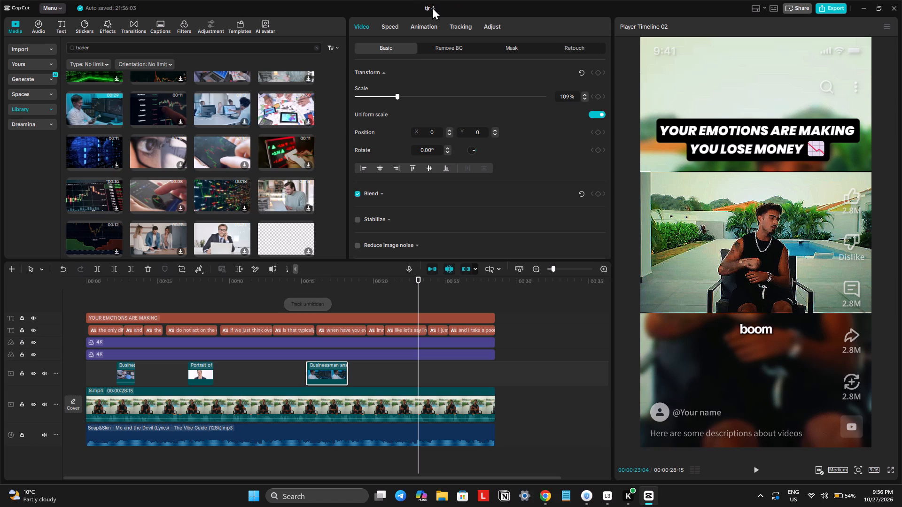
pyautogui.moveTo(431, 8); pyautogui.dragTo(446, 9)
pyautogui.doubleClick(434, 7)
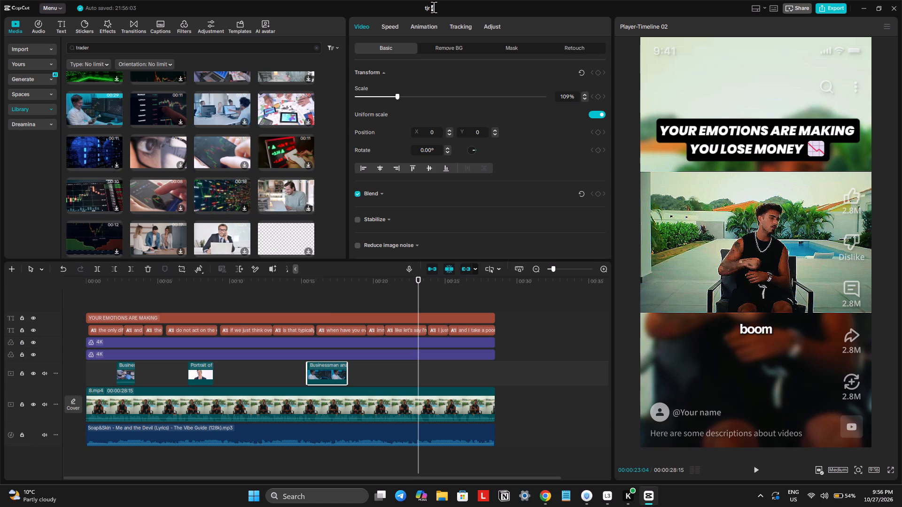
pyautogui.press('5')
pyautogui.press('Return')
# Export the video as tjr 5 in 1080P, H.264, mp4 format at 30fps.
pyautogui.click(835, 6)
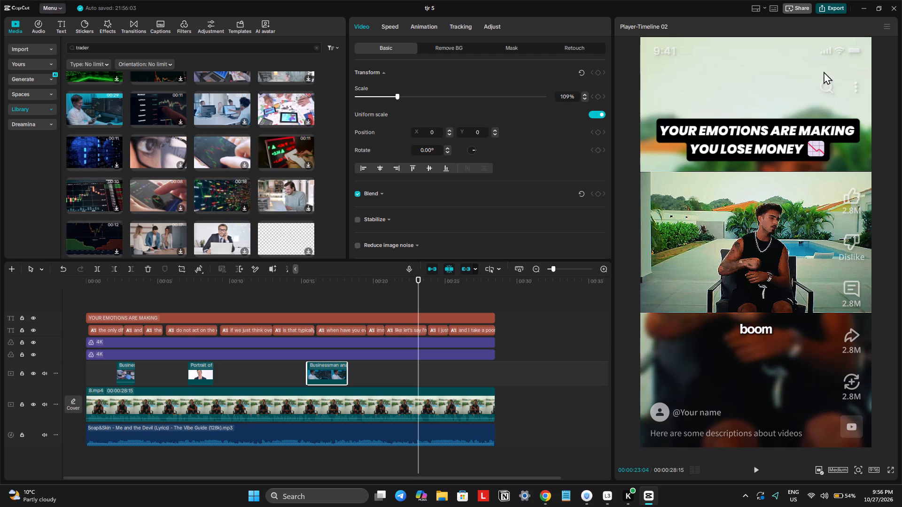
pyautogui.click(546, 388)
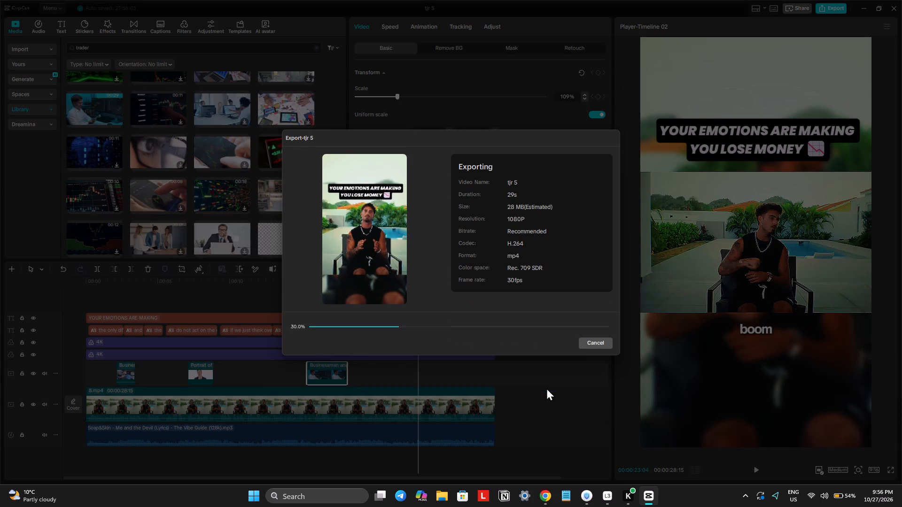
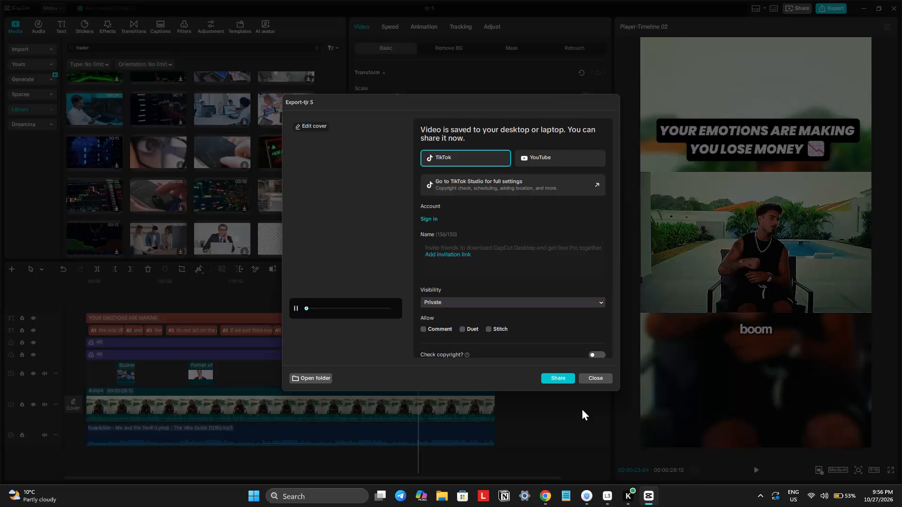
# Close the finished export window and delete 8.mp4 from the imported media, including its use on the timeline.
pyautogui.click(596, 380)
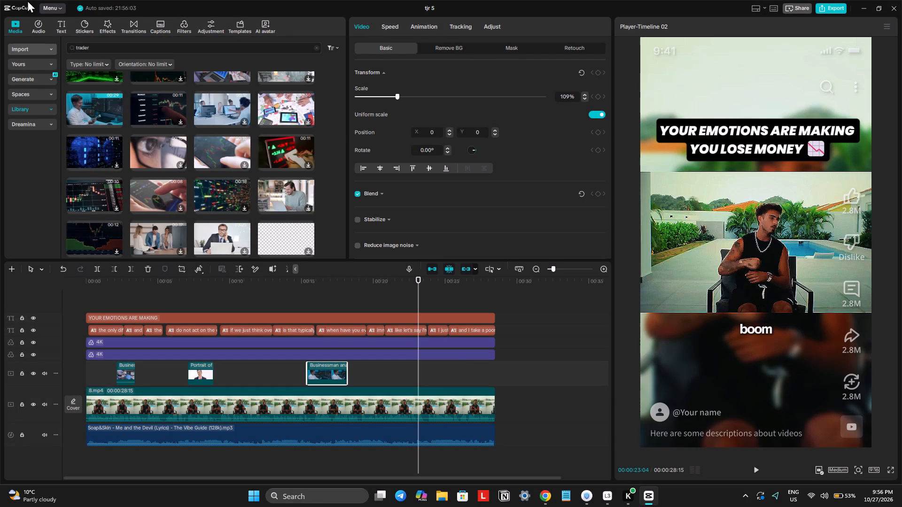
pyautogui.click(20, 22)
pyautogui.click(31, 47)
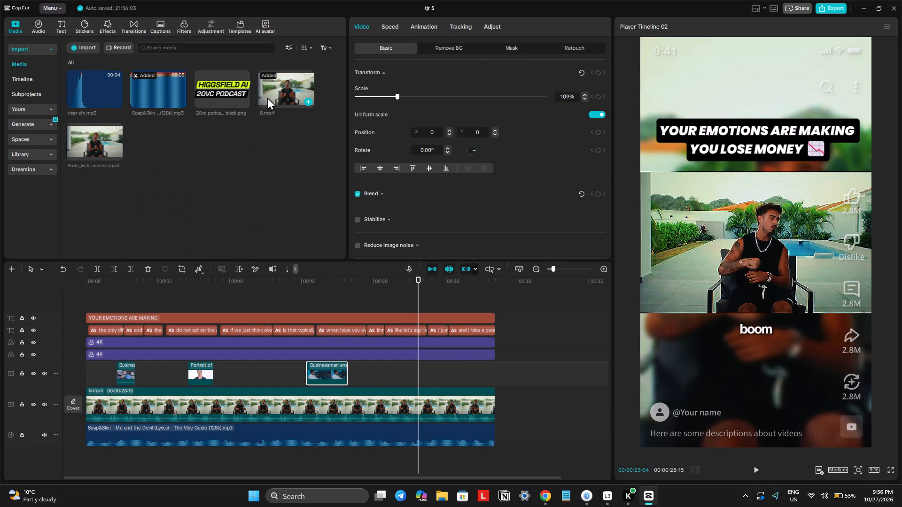
pyautogui.rightClick(278, 92)
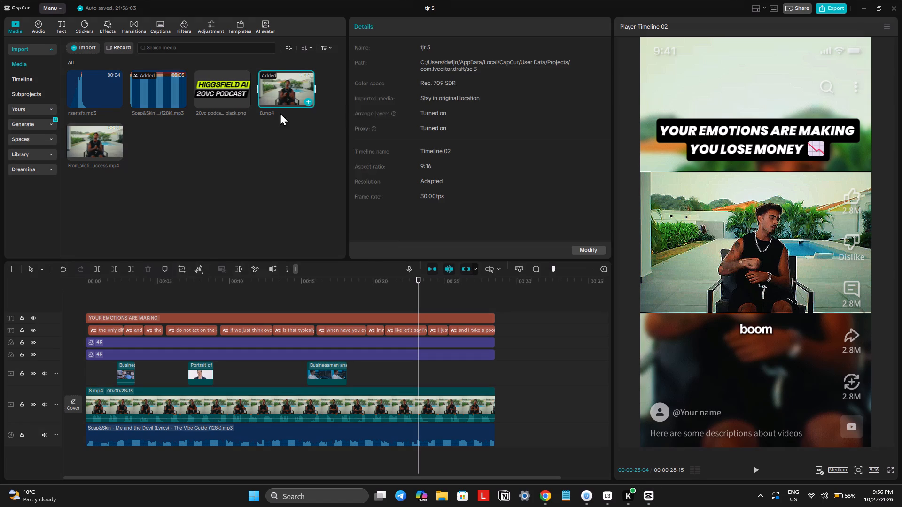
pyautogui.click(300, 114)
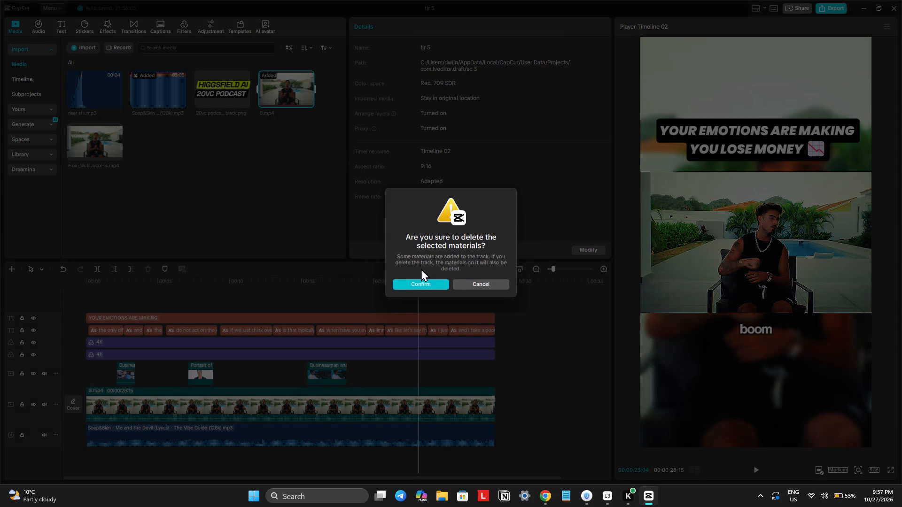
pyautogui.click(408, 285)
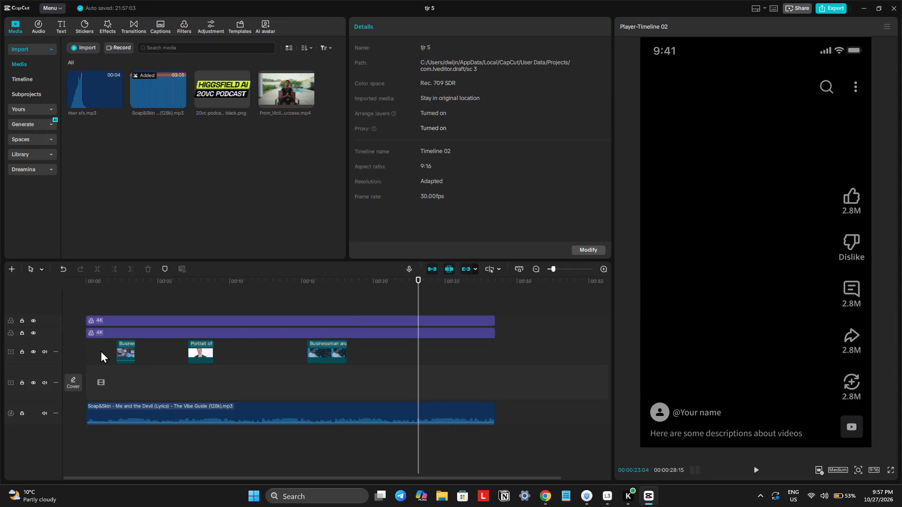
# Delete the three leftover B-roll clips from the overlay track.
pyautogui.moveTo(99, 350); pyautogui.dragTo(336, 362)
pyautogui.press('Delete')
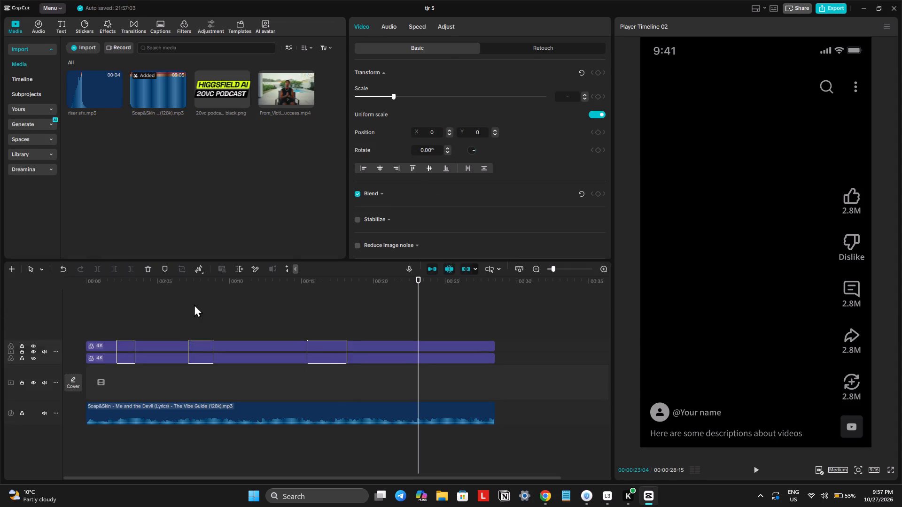
# Place From_Victim_to_Victor__The_Crucial_Shift_for_Trading_Success.mp4 at the start of the empty main track.
pyautogui.moveTo(283, 87); pyautogui.dragTo(82, 385)
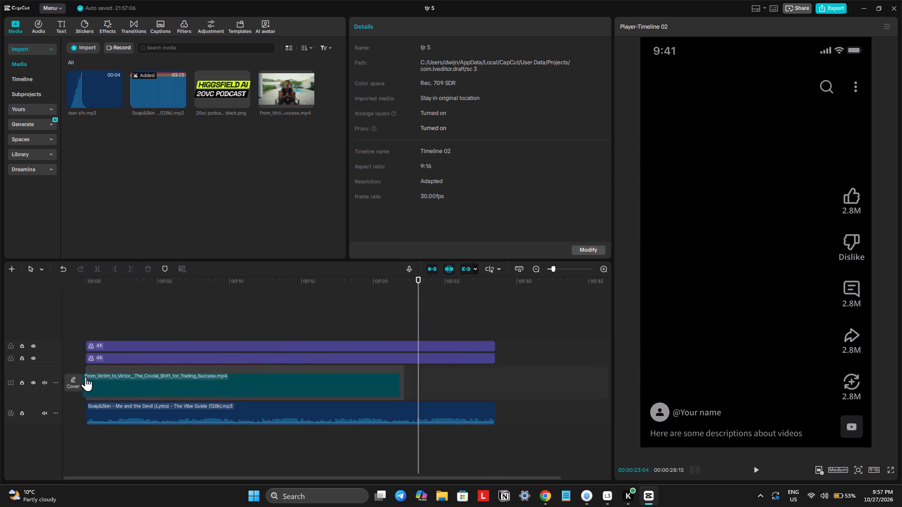
# Trim the music and both 4K adjustment layers to end with the new video at 00:00:22:04.
pyautogui.click(409, 308)
pyautogui.moveTo(409, 308); pyautogui.dragTo(405, 323)
pyautogui.hotkey('ctrl', 'a')
pyautogui.press('w')
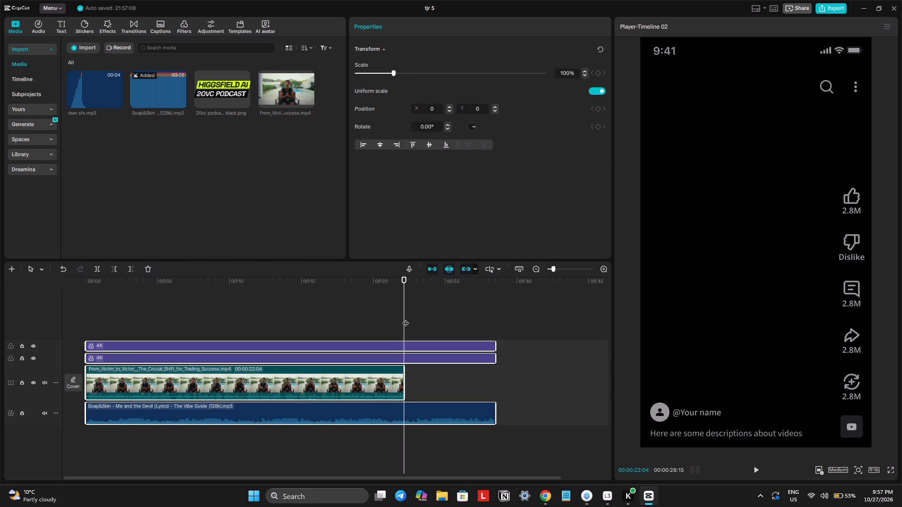
pyautogui.moveTo(119, 300); pyautogui.dragTo(114, 299)
pyautogui.moveTo(110, 294); pyautogui.dragTo(24, 319)
# Play the new video's opening up to 00:00:02:04 and generate auto captions with the spoken language on auto detect.
pyautogui.click(91, 281)
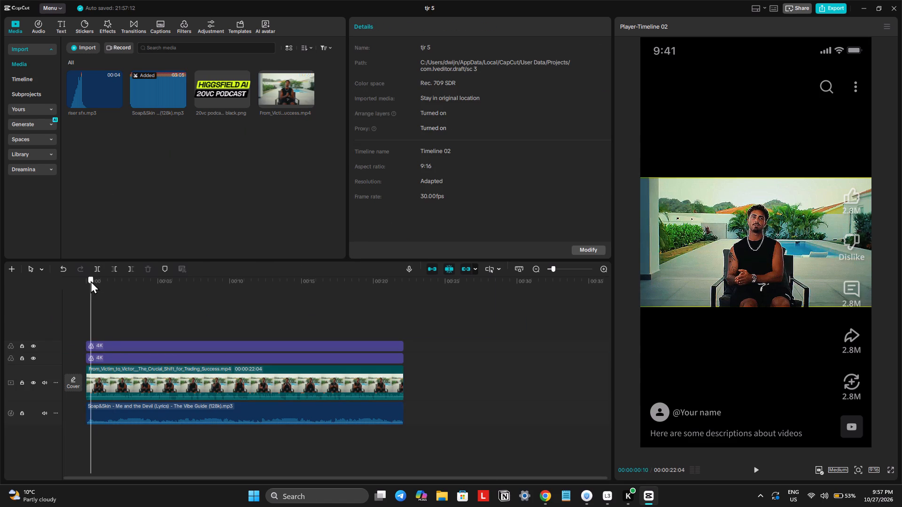
pyautogui.moveTo(91, 280); pyautogui.dragTo(43, 296)
pyautogui.press('space')
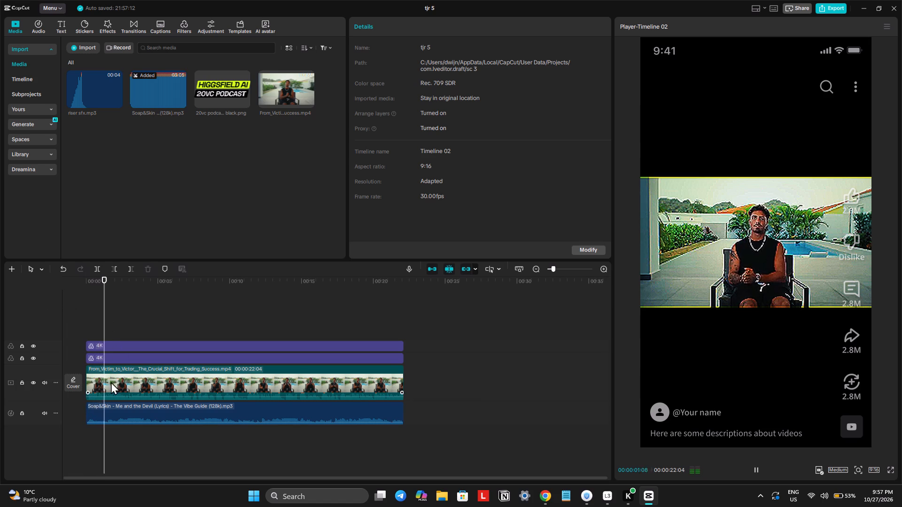
pyautogui.click(111, 383)
pyautogui.press('space')
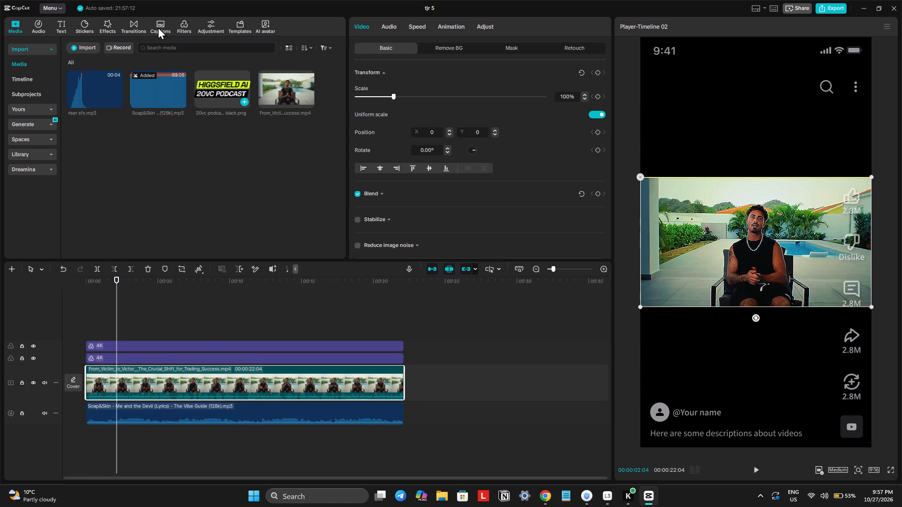
pyautogui.click(158, 27)
pyautogui.click(327, 251)
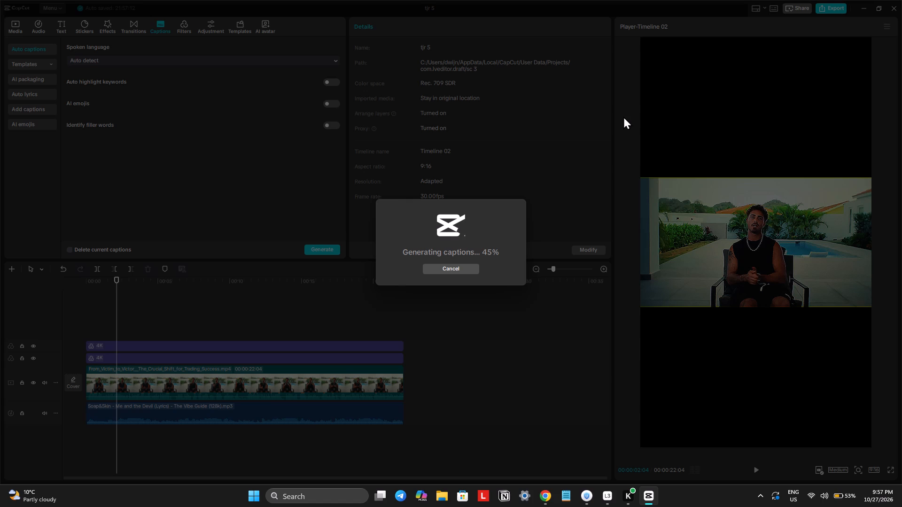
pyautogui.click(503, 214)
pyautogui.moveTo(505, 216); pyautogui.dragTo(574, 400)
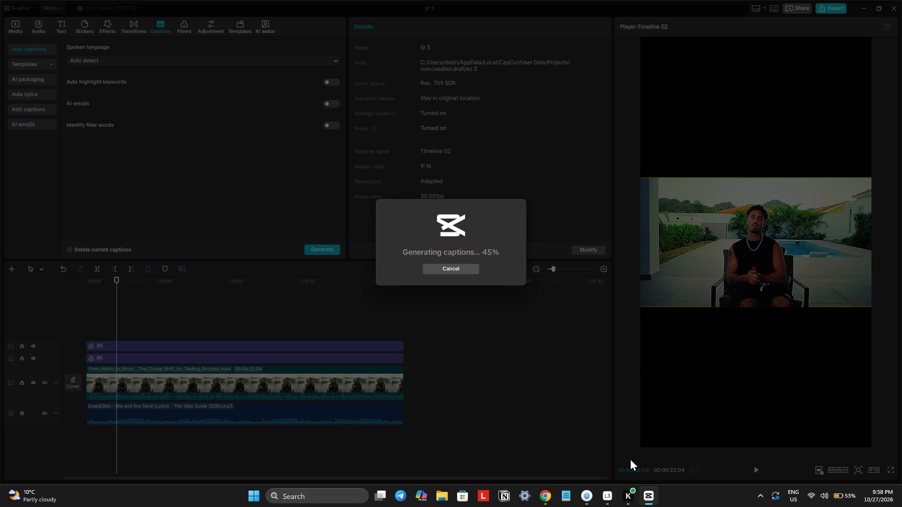
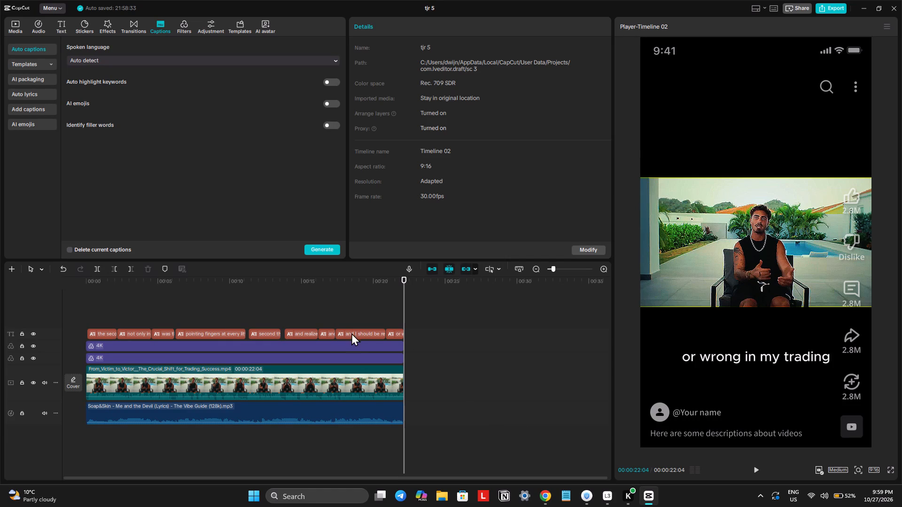
# Select all the captions and set their font to CreatoDisplay-ExtraBold with character spacing -1.
pyautogui.click(107, 327)
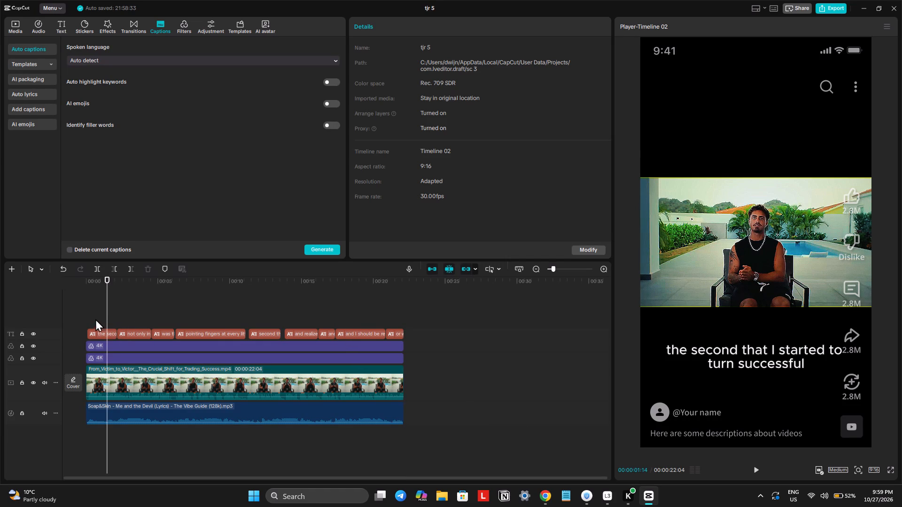
pyautogui.moveTo(112, 317); pyautogui.dragTo(242, 325)
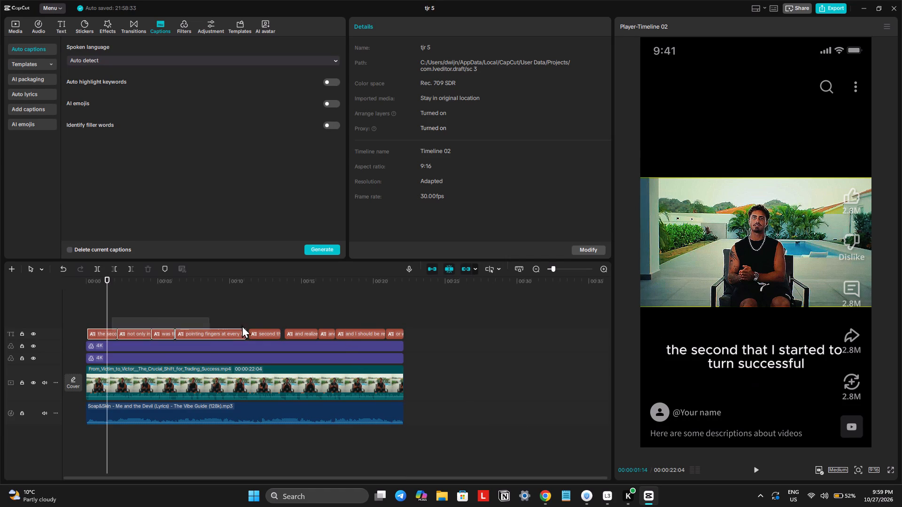
pyautogui.moveTo(242, 325); pyautogui.dragTo(403, 338)
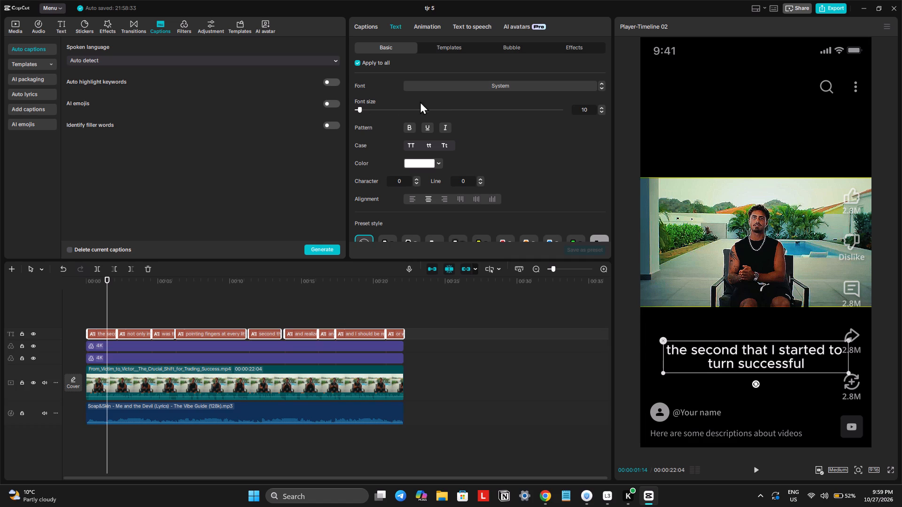
pyautogui.click(449, 87)
pyautogui.click(475, 174)
pyautogui.click(479, 88)
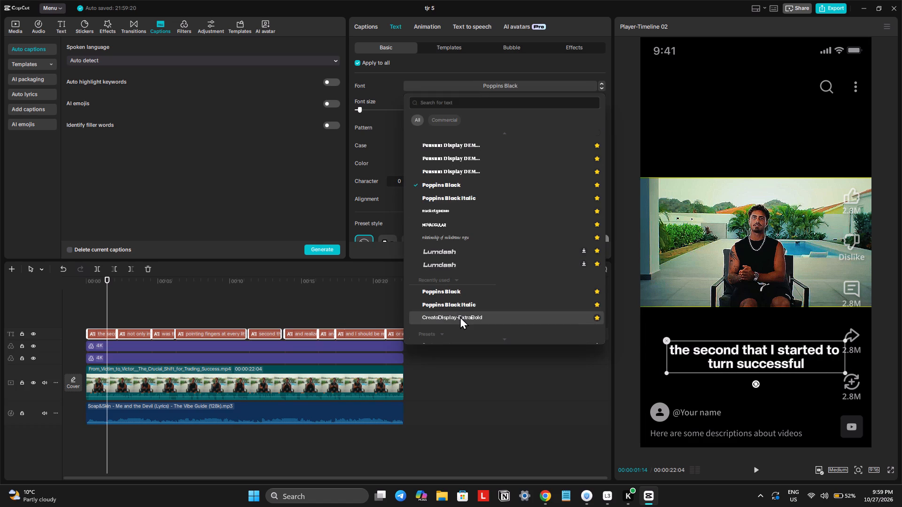
pyautogui.click(460, 316)
pyautogui.click(418, 183)
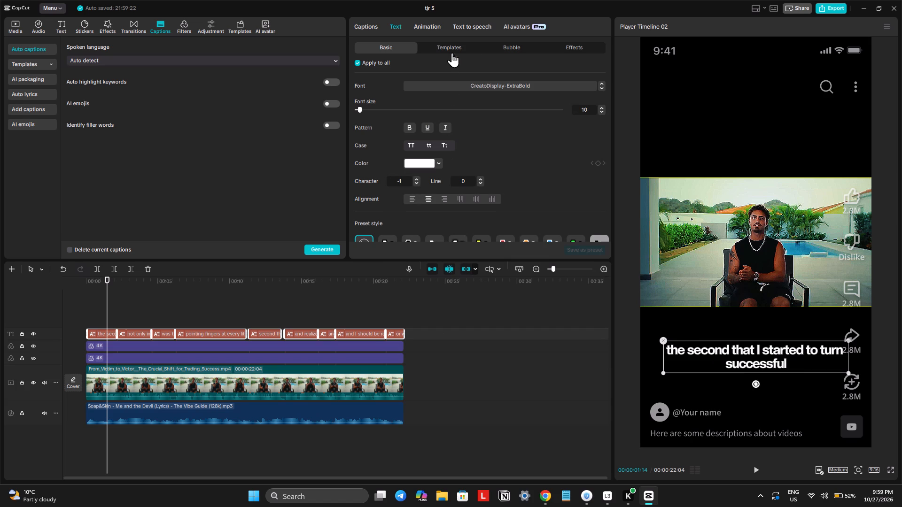
# Apply the Switch caption animation to all the selected captions.
pyautogui.click(435, 27)
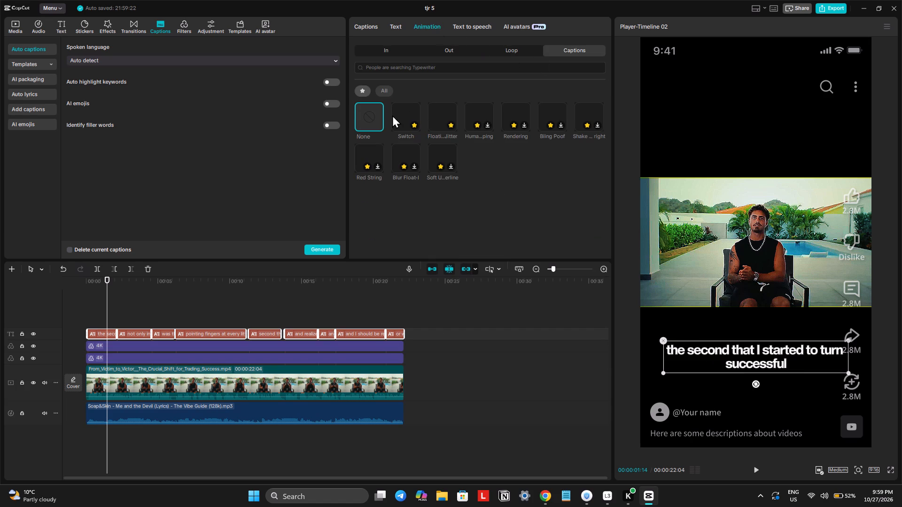
pyautogui.click(392, 115)
pyautogui.click(404, 116)
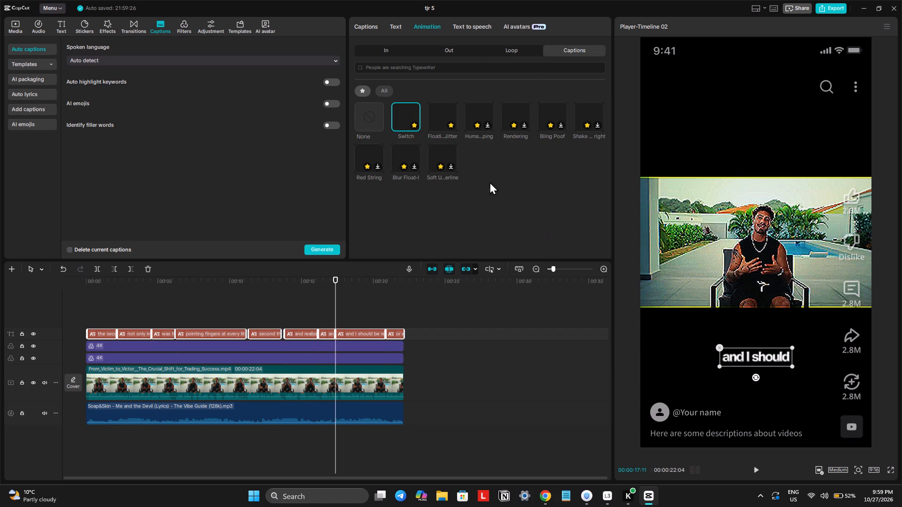
# Turn on the captions' shadow and move them up to the lower edge of the video frame.
pyautogui.click(392, 31)
pyautogui.scroll(-8, 394, 131)
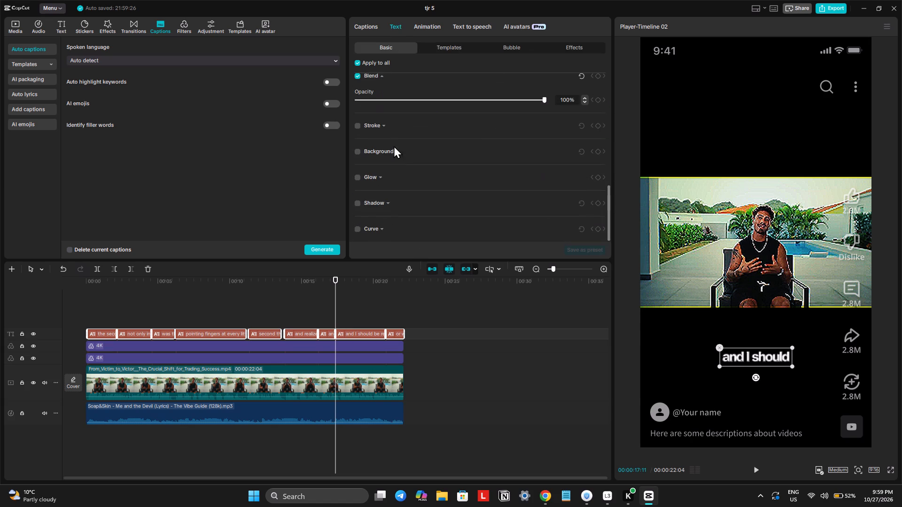
pyautogui.click(355, 206)
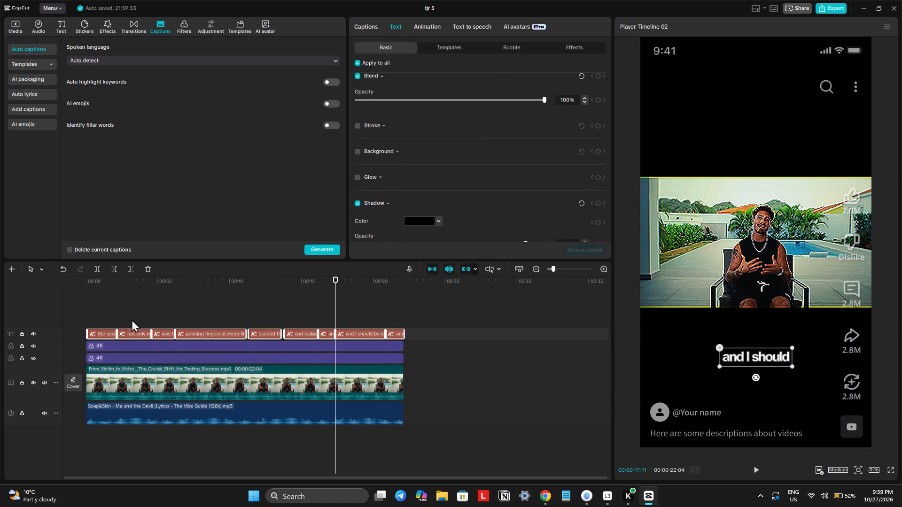
pyautogui.moveTo(742, 355); pyautogui.dragTo(745, 313)
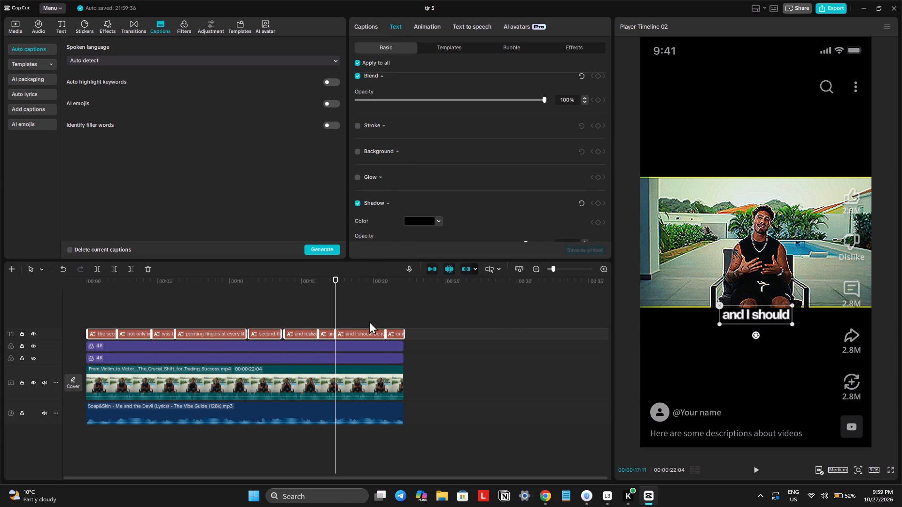
# Hide the caption track and return the playhead to the start of the timeline.
pyautogui.click(32, 332)
pyautogui.moveTo(99, 276); pyautogui.dragTo(68, 282)
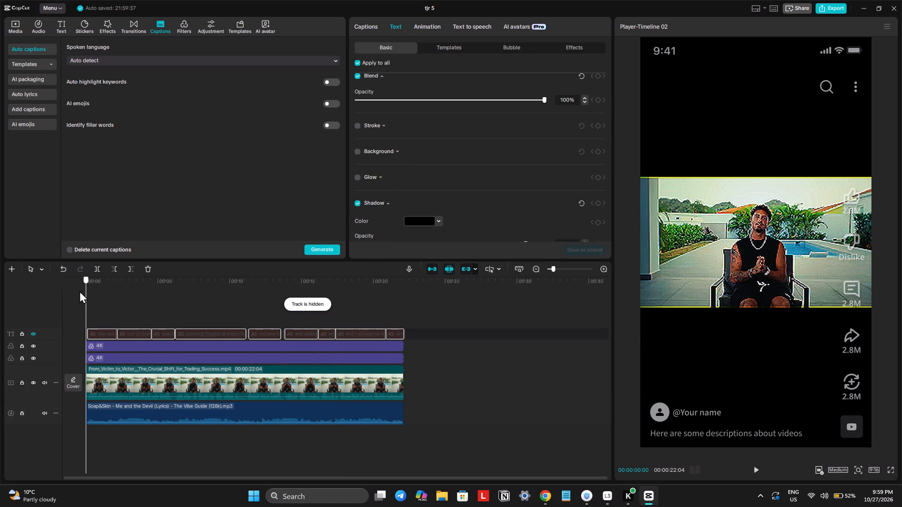
# Give the From_Victim_to_Victor clip a Blur canvas background using the lightest blur level.
pyautogui.click(120, 382)
pyautogui.scroll(-2, 389, 236)
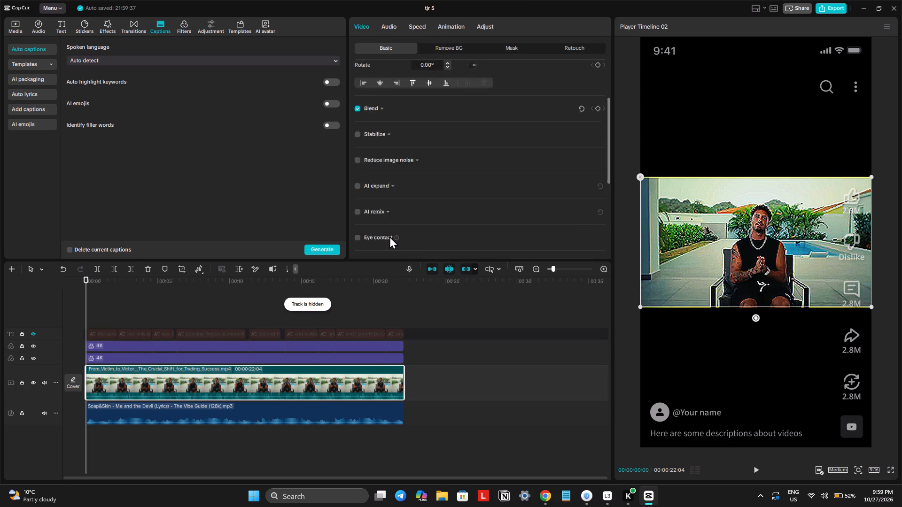
pyautogui.scroll(-5, 389, 236)
pyautogui.click(373, 241)
pyautogui.scroll(-2, 372, 241)
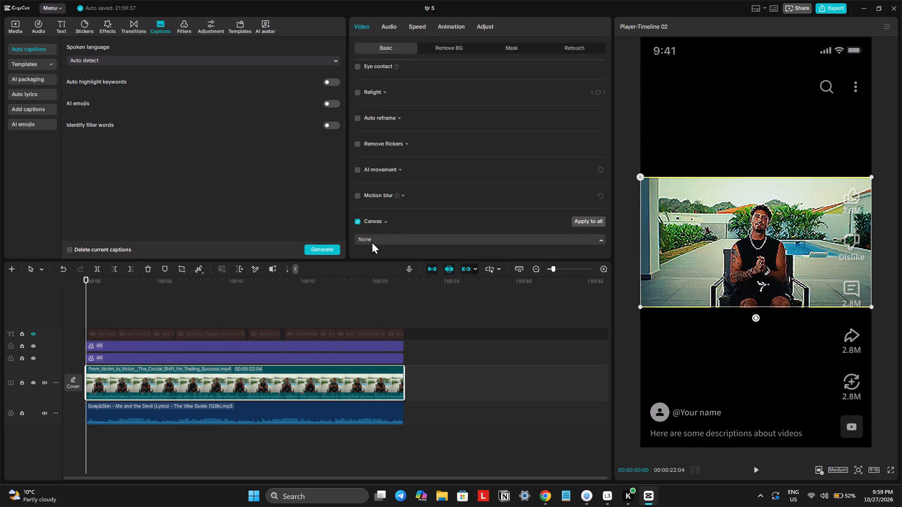
pyautogui.scroll(-2, 372, 241)
pyautogui.click(379, 272)
pyautogui.scroll(-4, 388, 231)
pyautogui.click(375, 225)
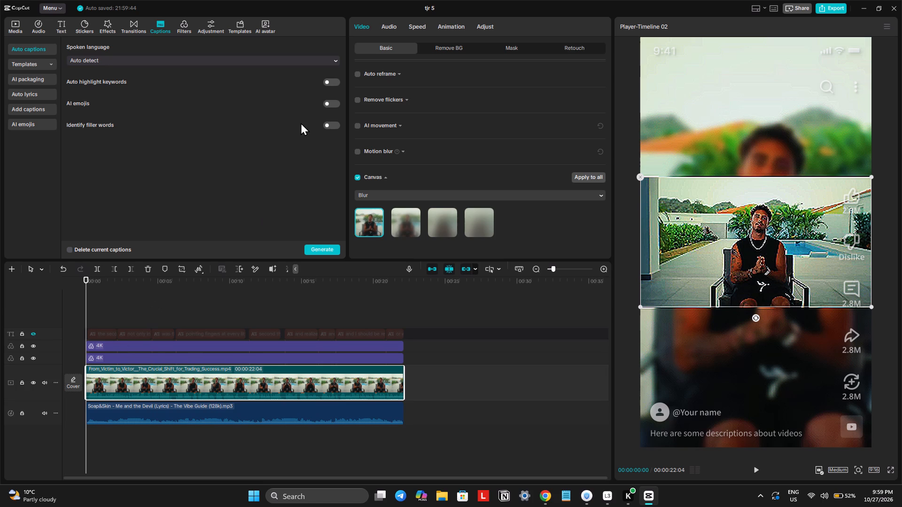
# Unhide the caption track and show the complete list of caption lines in an enlarged area.
pyautogui.click(104, 334)
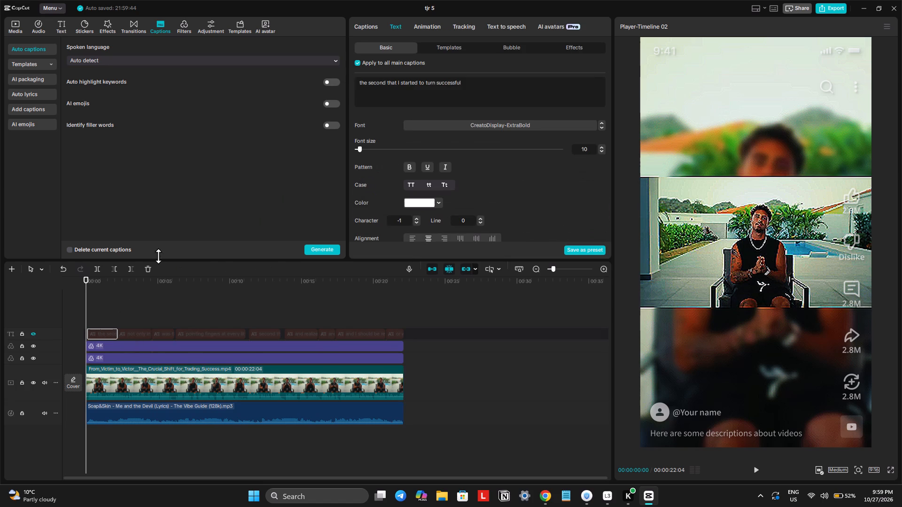
pyautogui.click(360, 34)
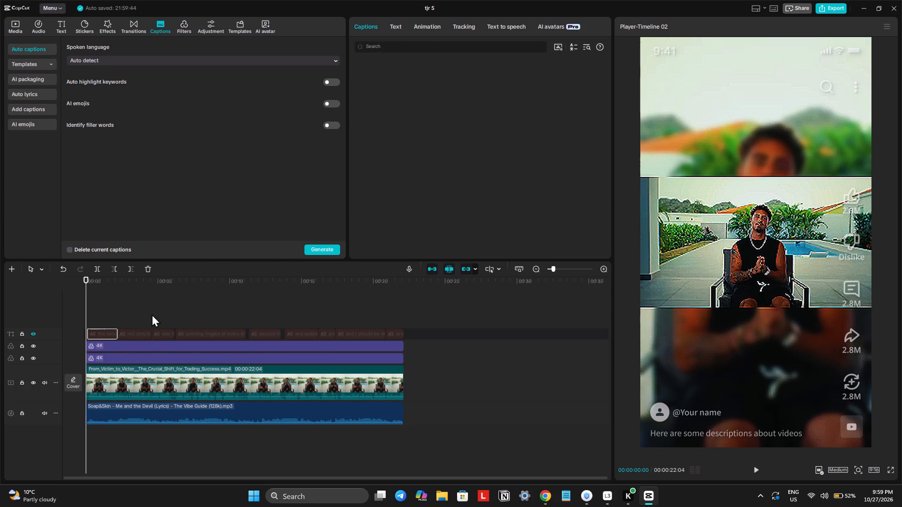
pyautogui.click(34, 336)
pyautogui.click(34, 336)
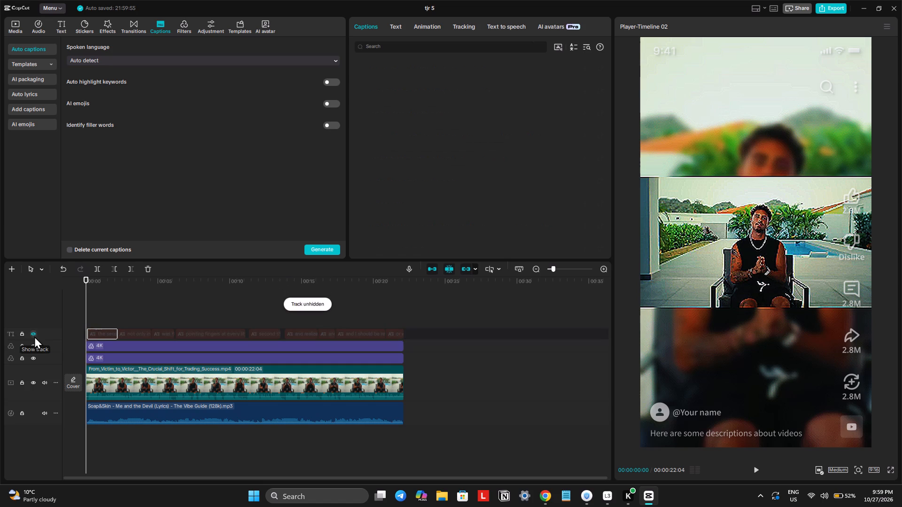
pyautogui.click(34, 336)
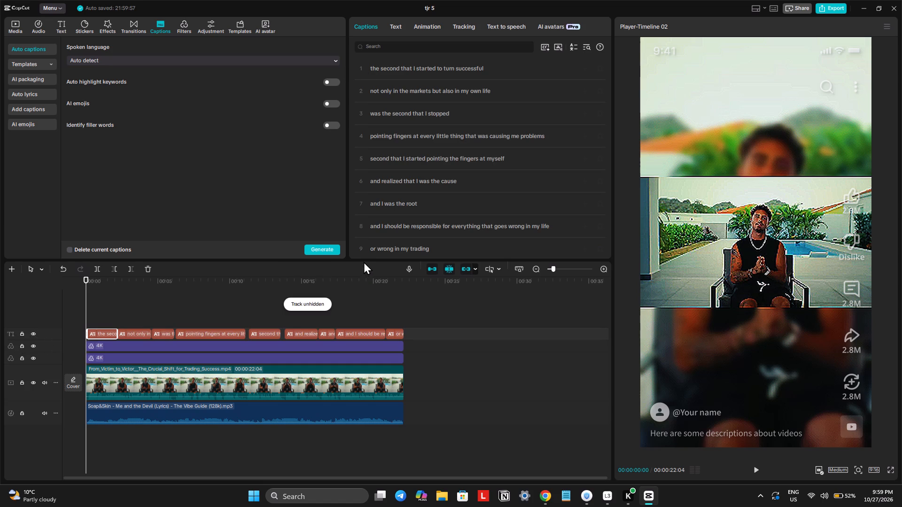
pyautogui.moveTo(365, 261); pyautogui.dragTo(364, 312)
pyautogui.scroll(5, 374, 237)
# Capture the area around the nine caption lines with the Snipping Tool's text extractor and copy all their text.
pyautogui.press('shift+super+s')
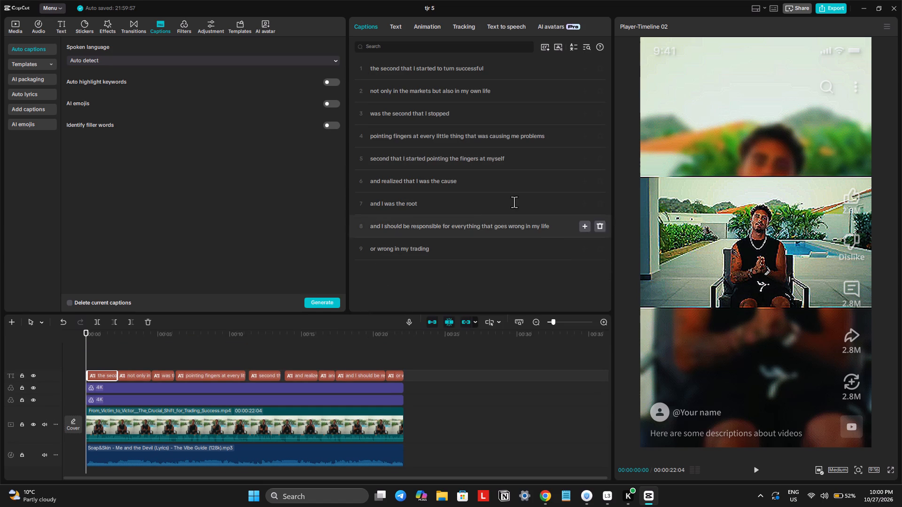
pyautogui.click(358, 60)
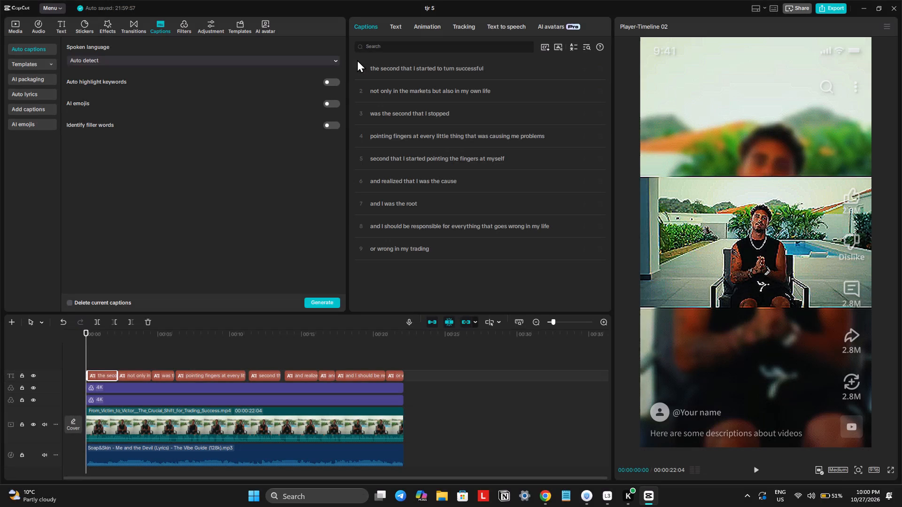
pyautogui.press('shift+super+s')
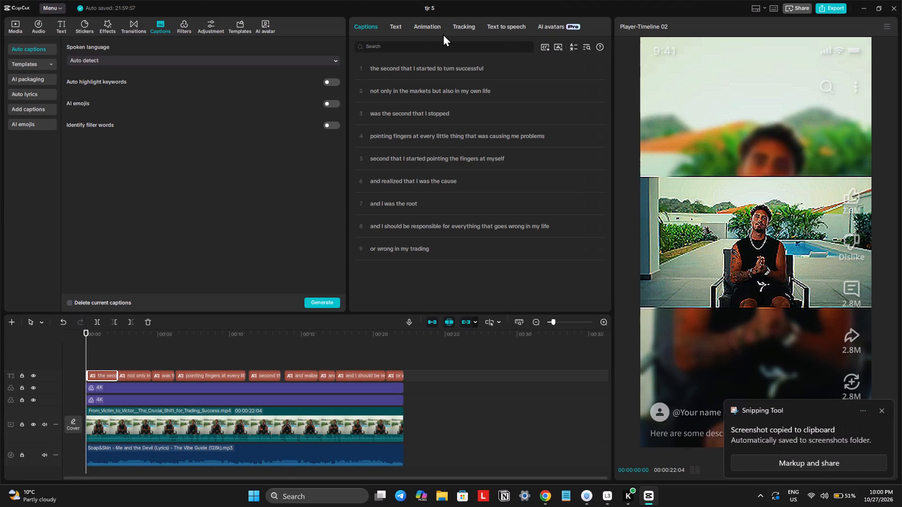
pyautogui.click(497, 20)
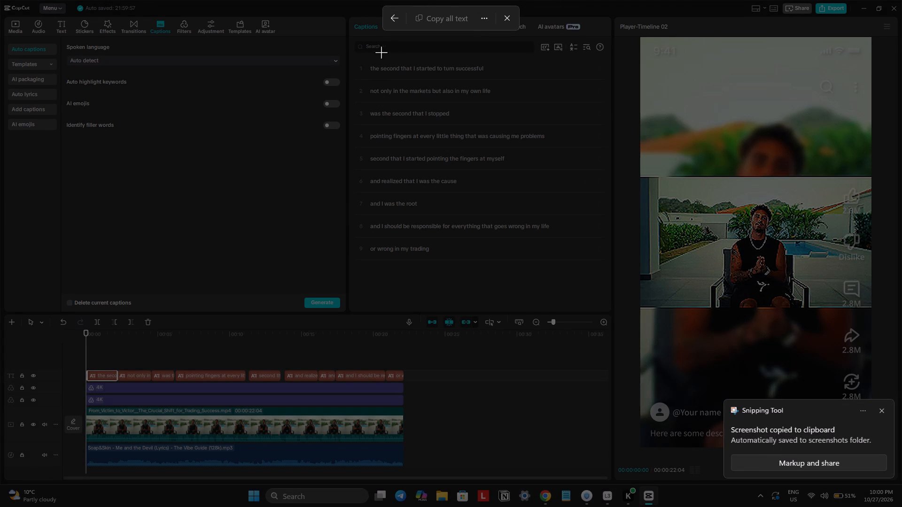
pyautogui.moveTo(356, 54); pyautogui.dragTo(581, 277)
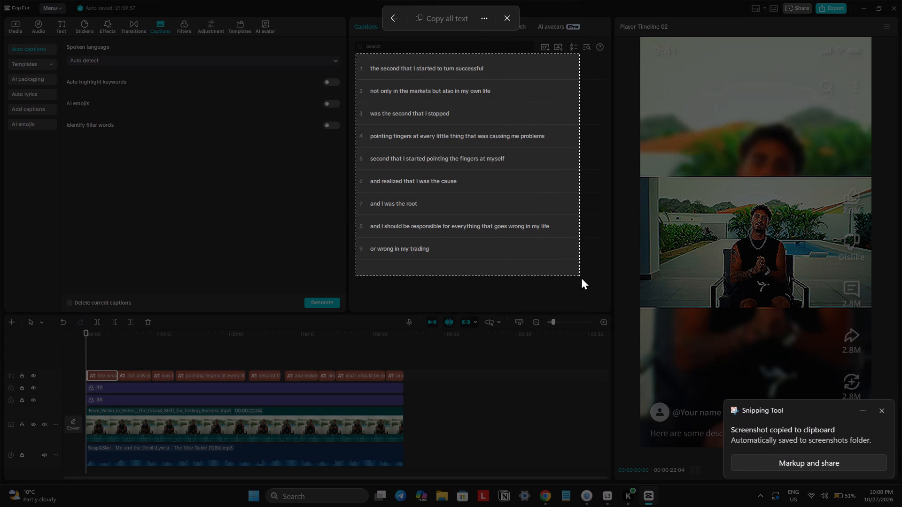
pyautogui.moveTo(581, 277); pyautogui.dragTo(605, 273)
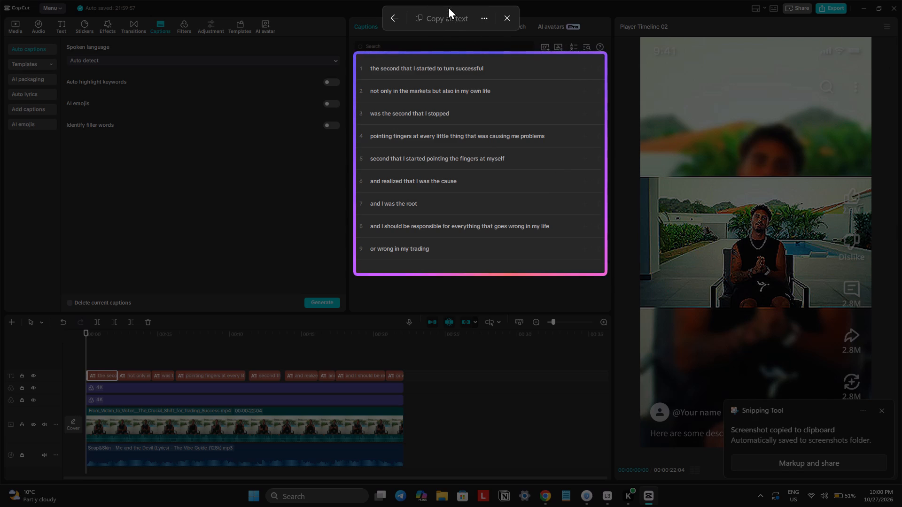
pyautogui.click(439, 23)
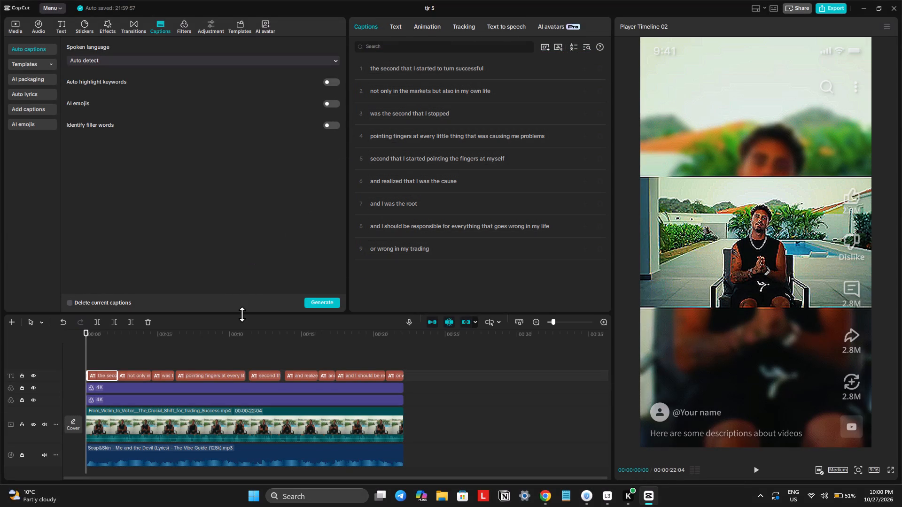
# Restore the timeline's height, hide the caption track again and return the playhead to the start.
pyautogui.moveTo(242, 314); pyautogui.dragTo(242, 258)
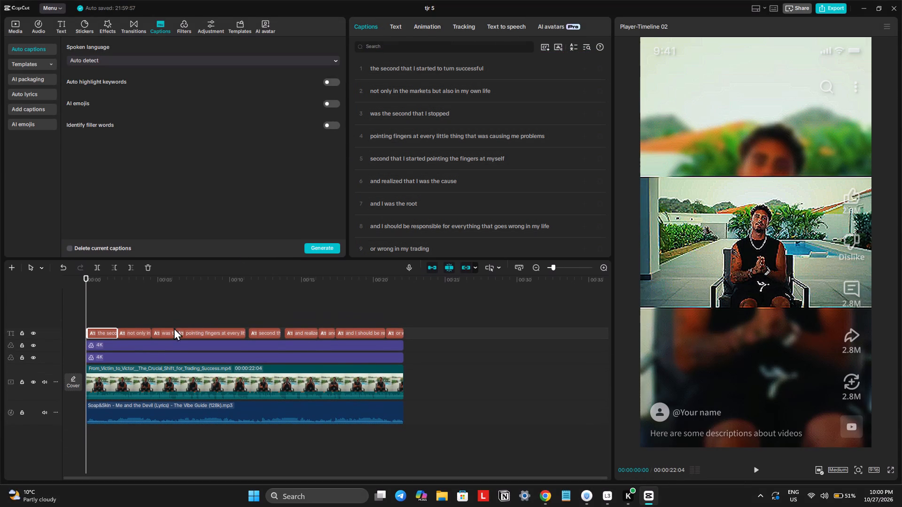
pyautogui.click(32, 336)
pyautogui.click(110, 284)
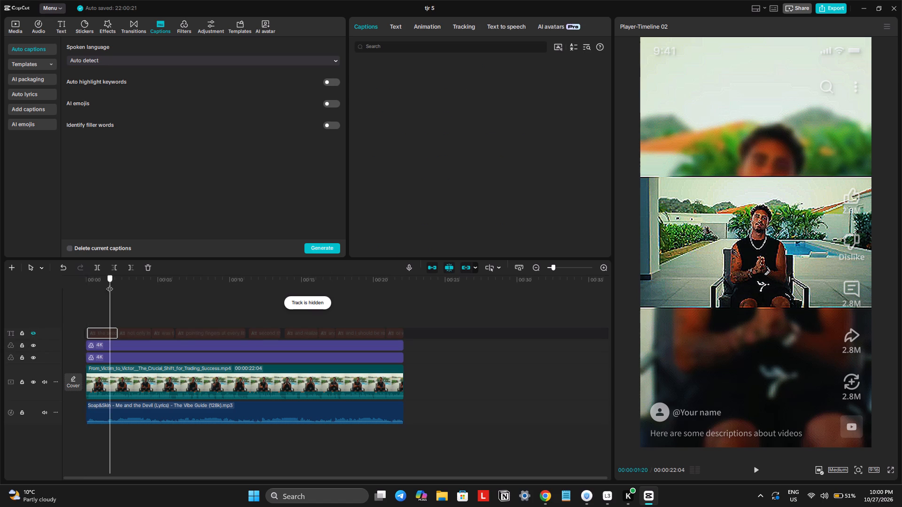
pyautogui.moveTo(102, 284); pyautogui.dragTo(64, 292)
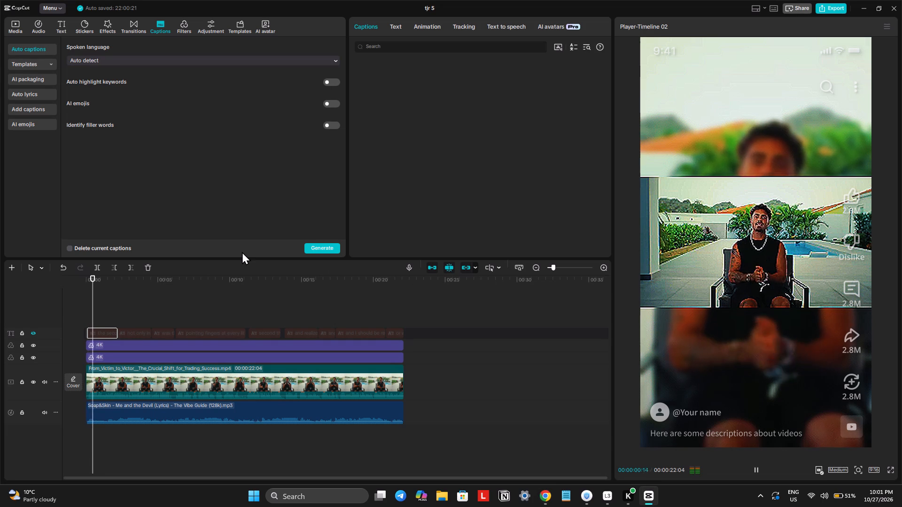
pyautogui.keyDown('ctrl'); pyautogui.scroll(5, 242, 252); pyautogui.keyUp('ctrl')
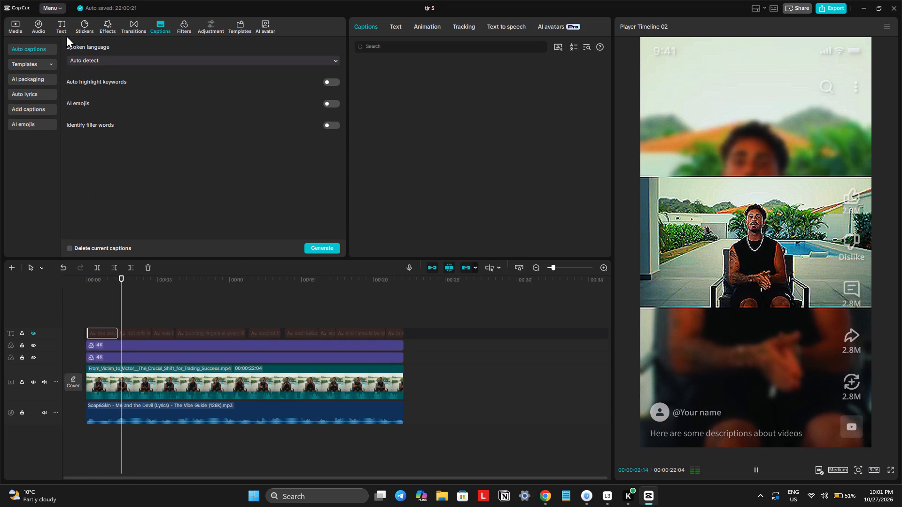
pyautogui.click(56, 23)
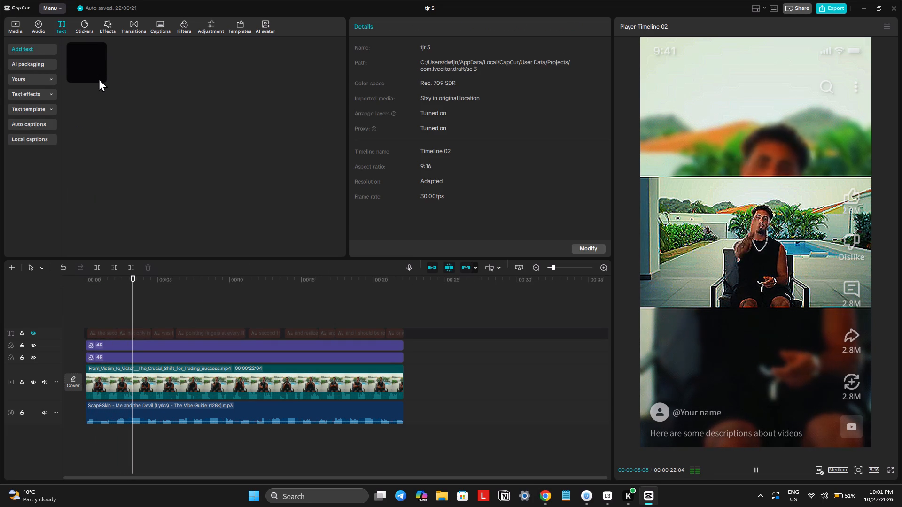
pyautogui.click(99, 78)
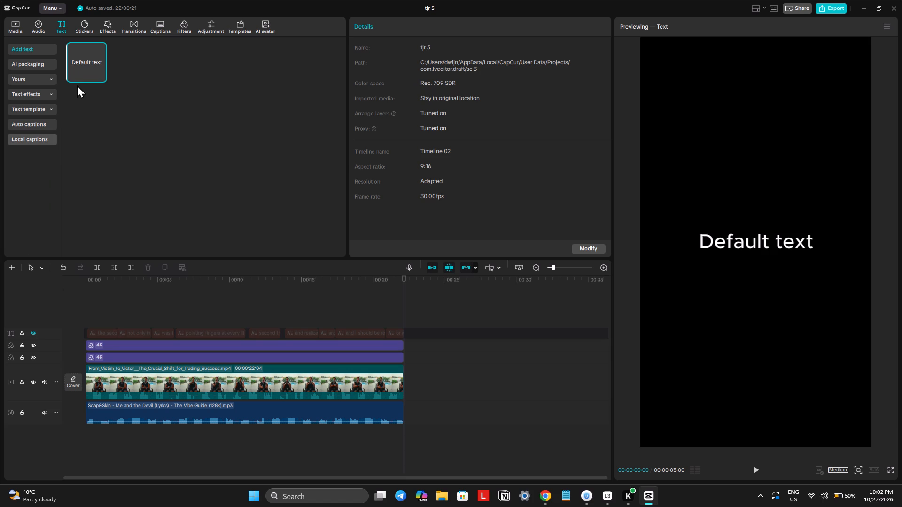
pyautogui.click(100, 75)
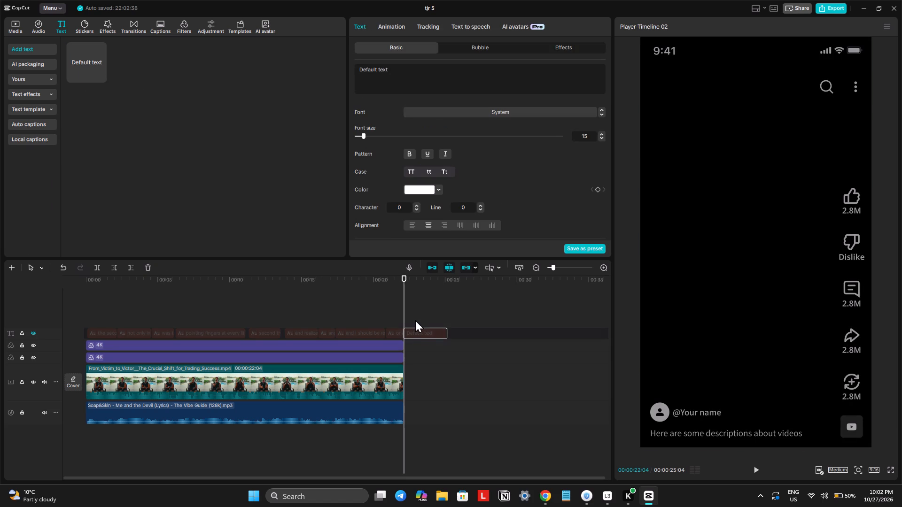
pyautogui.moveTo(415, 330); pyautogui.dragTo(58, 314)
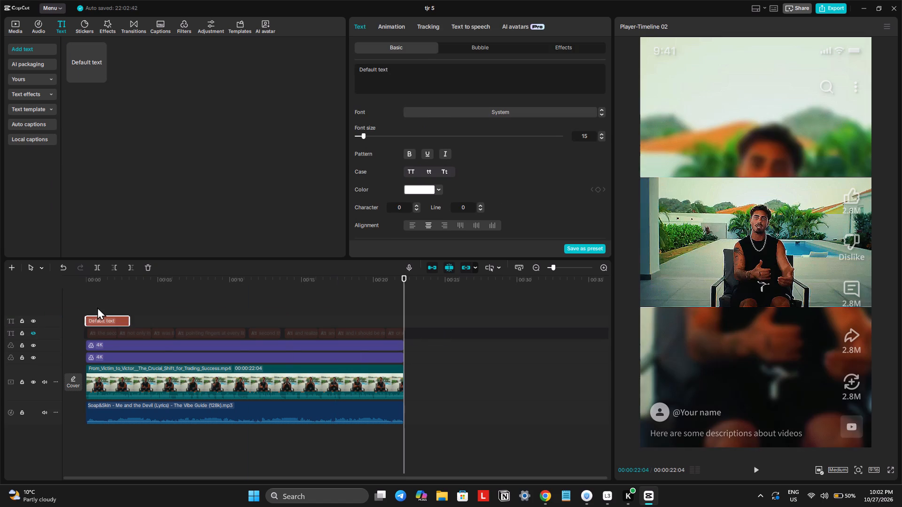
pyautogui.click(105, 299)
pyautogui.click(104, 322)
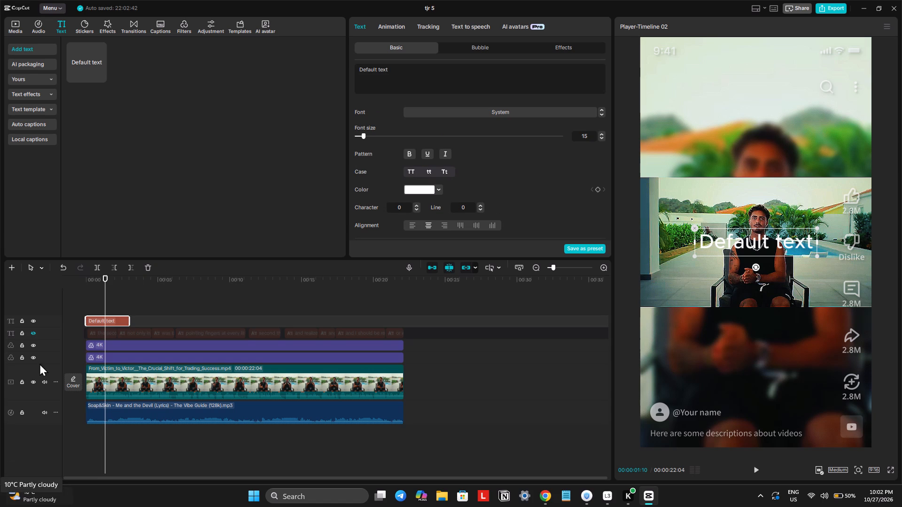
# Replace the default text with the copied hook "YOUR LIFE CHANGES WHEN YOU STOP BLAMING OTHERS 🔥", breaking it into two lines after "YOU".
pyautogui.click(377, 67)
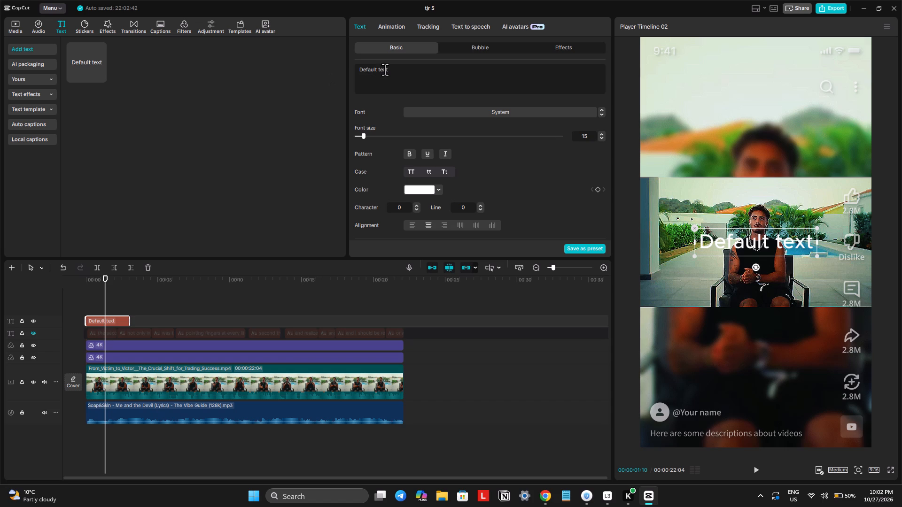
pyautogui.hotkey('ctrl', 'a')
pyautogui.hotkey('ctrl', 'v')
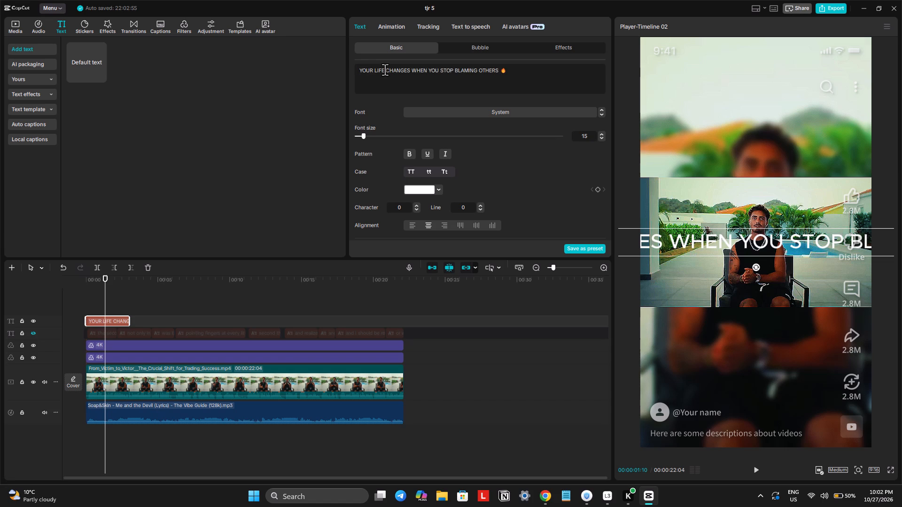
pyautogui.click(445, 67)
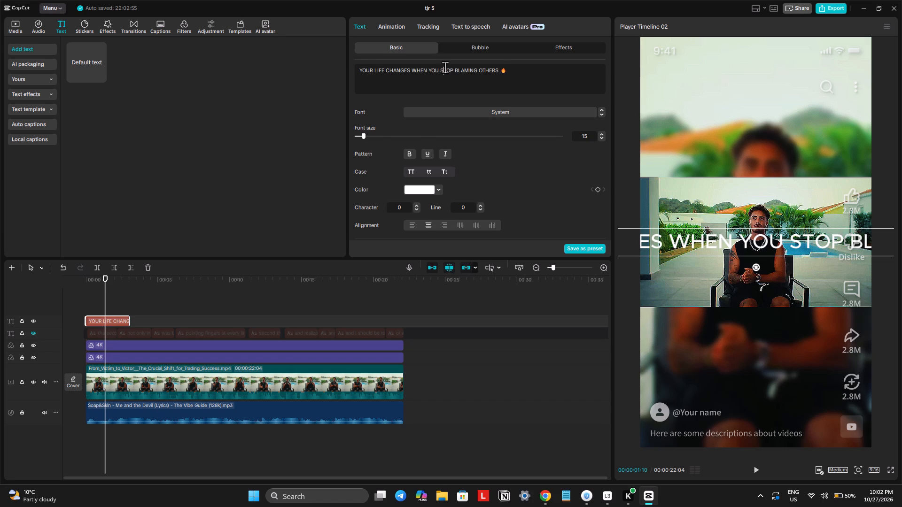
pyautogui.click(438, 71)
pyautogui.press('Return')
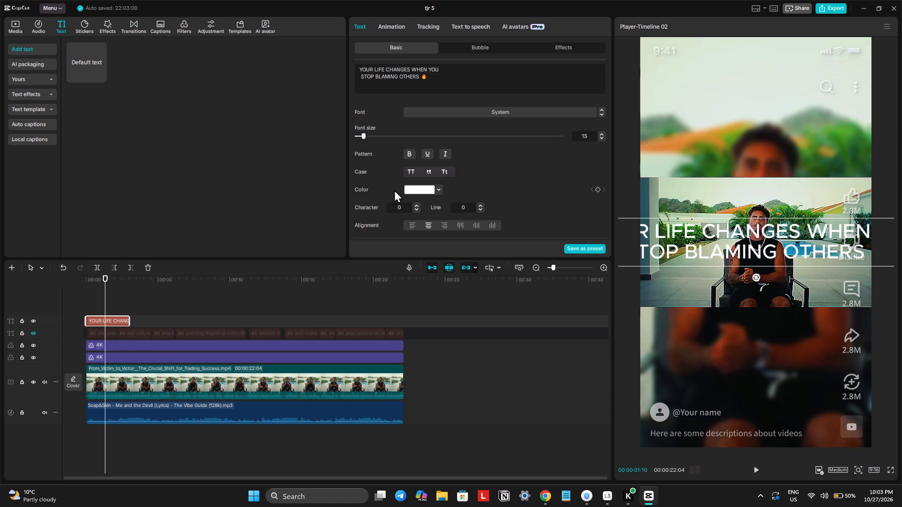
# Scale the hook text down to fit the frame and move it into the blurred area above the central video.
pyautogui.scroll(-2, 394, 190)
pyautogui.moveTo(380, 156); pyautogui.dragTo(373, 159)
pyautogui.moveTo(728, 238); pyautogui.dragTo(719, 156)
# Give the hook text a black background in the line-hugging style and set its font to Poppins Black Italic.
pyautogui.scroll(-5, 442, 222)
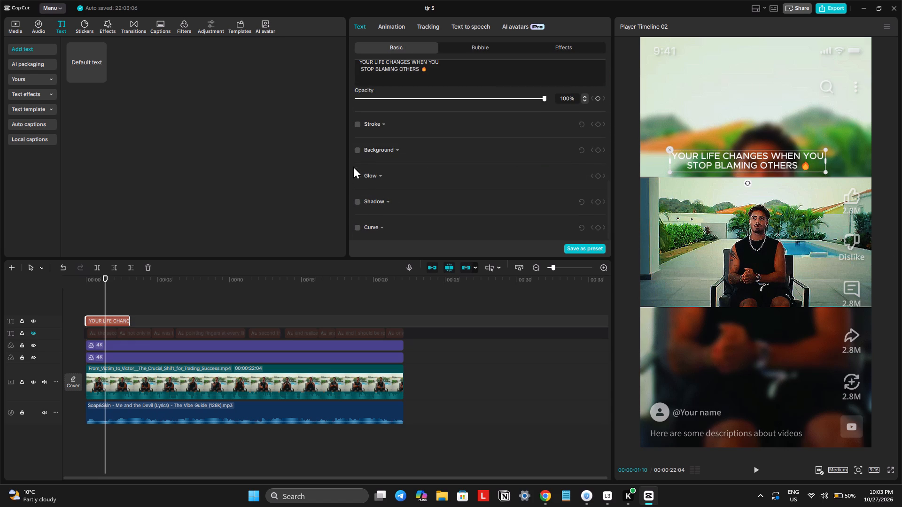
pyautogui.click(356, 153)
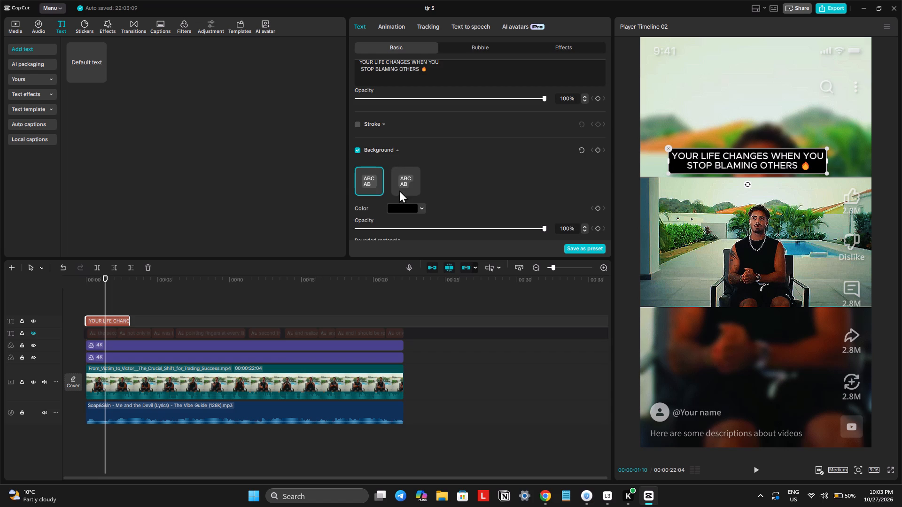
pyautogui.click(403, 186)
pyautogui.scroll(6, 494, 110)
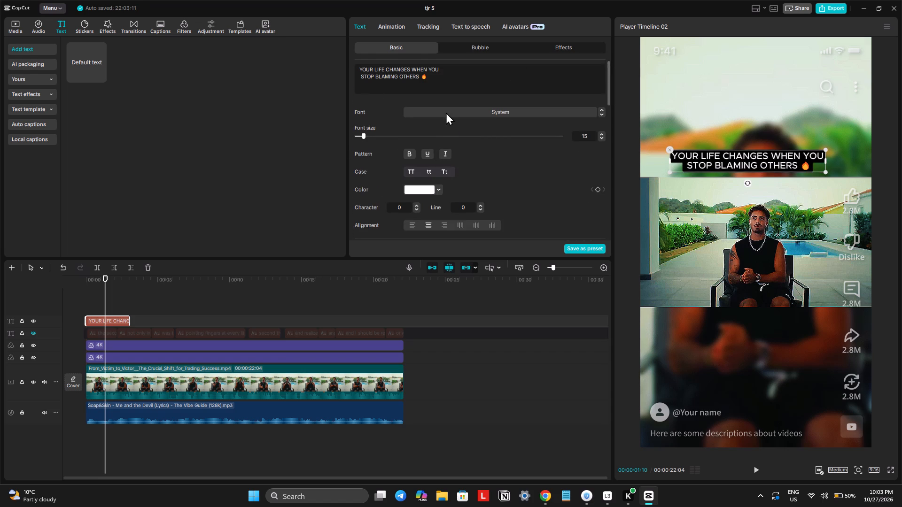
pyautogui.click(446, 112)
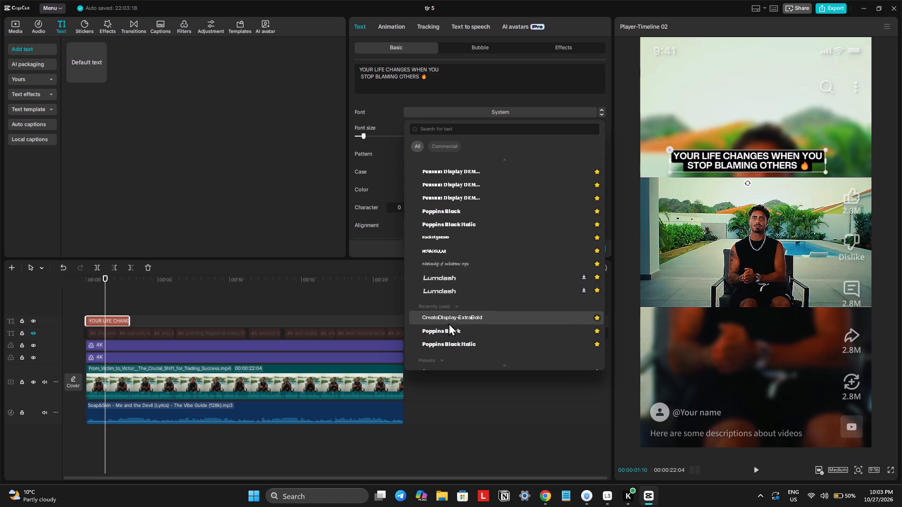
pyautogui.click(451, 343)
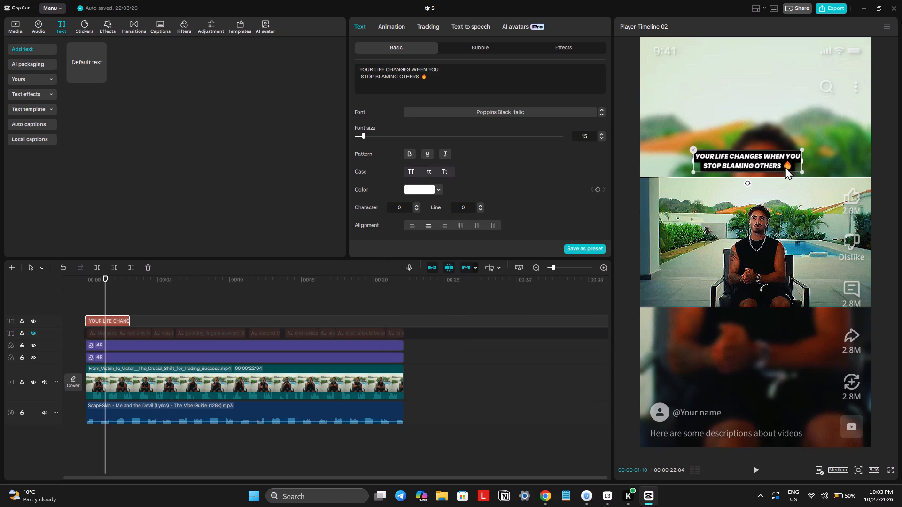
# Enlarge the hook text to most of the frame's width and centre it just above the central video.
pyautogui.moveTo(815, 176); pyautogui.dragTo(819, 187)
pyautogui.click(765, 155)
pyautogui.click(786, 163)
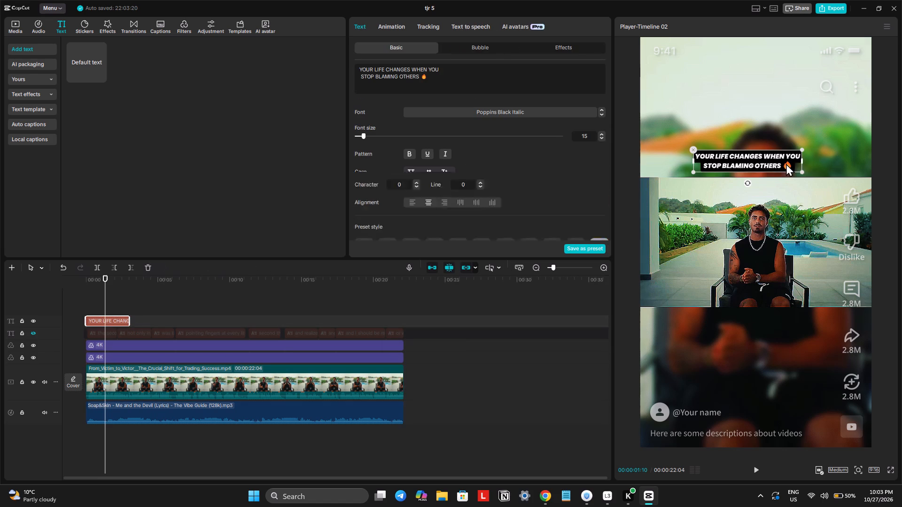
pyautogui.moveTo(801, 173); pyautogui.dragTo(829, 240)
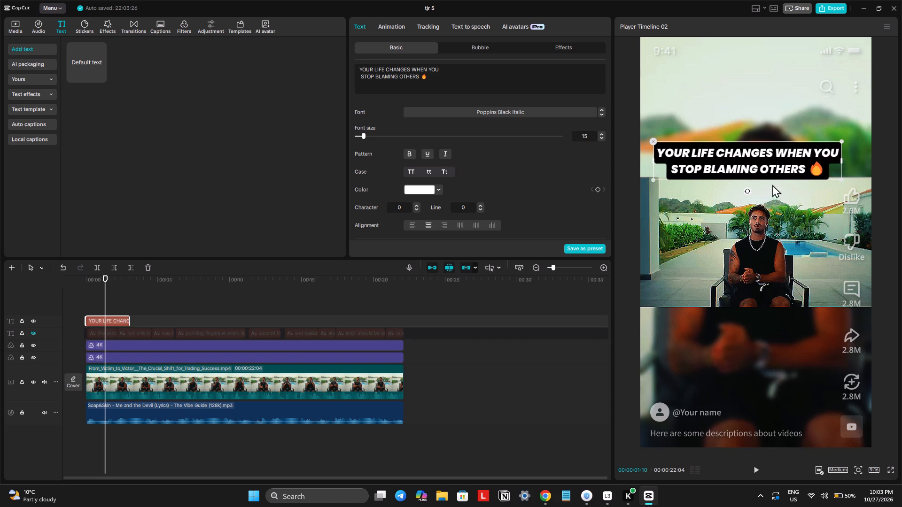
pyautogui.moveTo(762, 167); pyautogui.dragTo(770, 157)
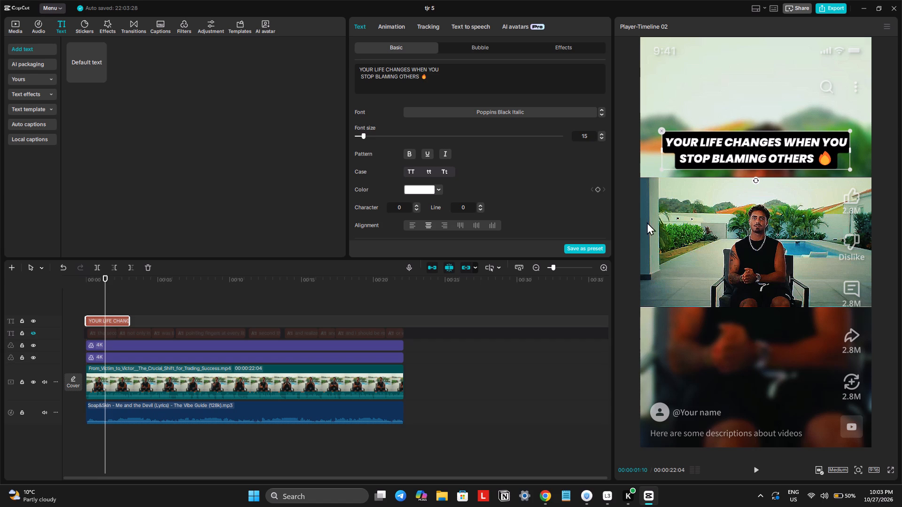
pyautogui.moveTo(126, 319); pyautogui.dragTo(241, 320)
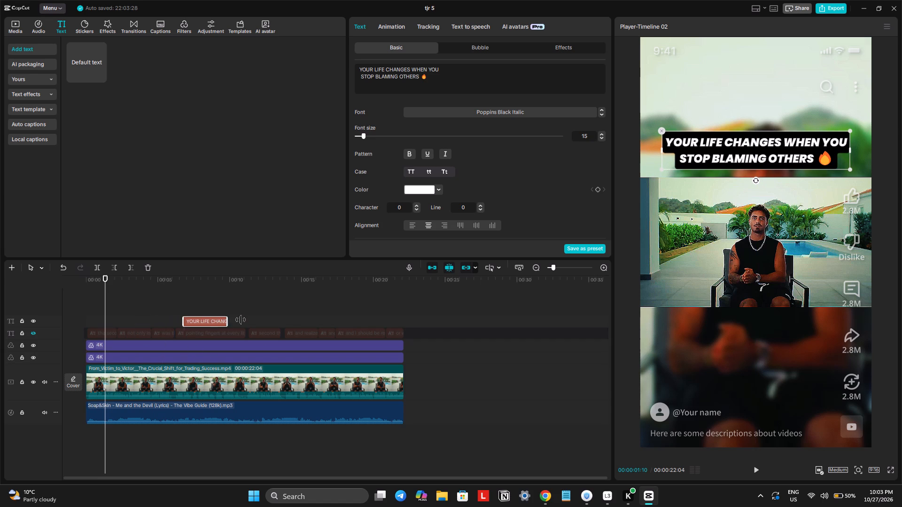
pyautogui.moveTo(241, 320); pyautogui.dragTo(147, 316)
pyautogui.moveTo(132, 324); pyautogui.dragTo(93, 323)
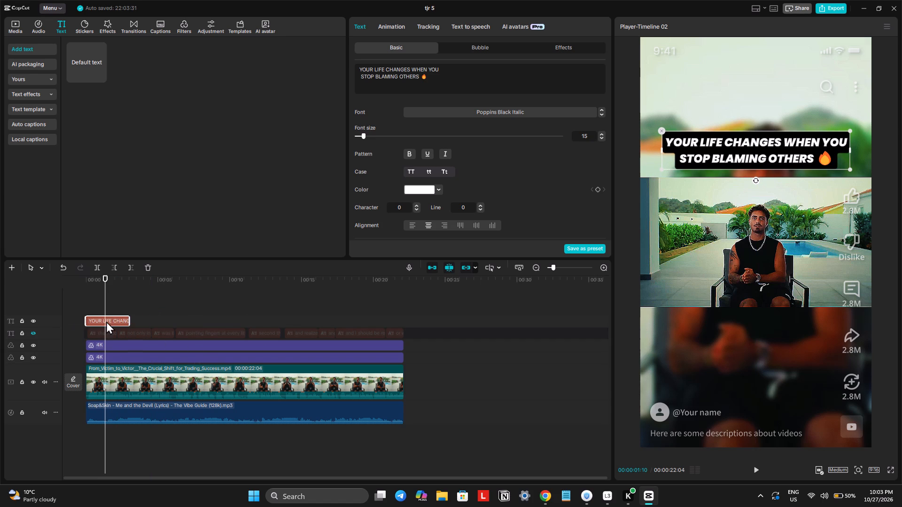
# Extend the hook text clip to the end of the From_Victim_to_Victor video at 00:00:22:04.
pyautogui.moveTo(129, 321); pyautogui.dragTo(369, 323)
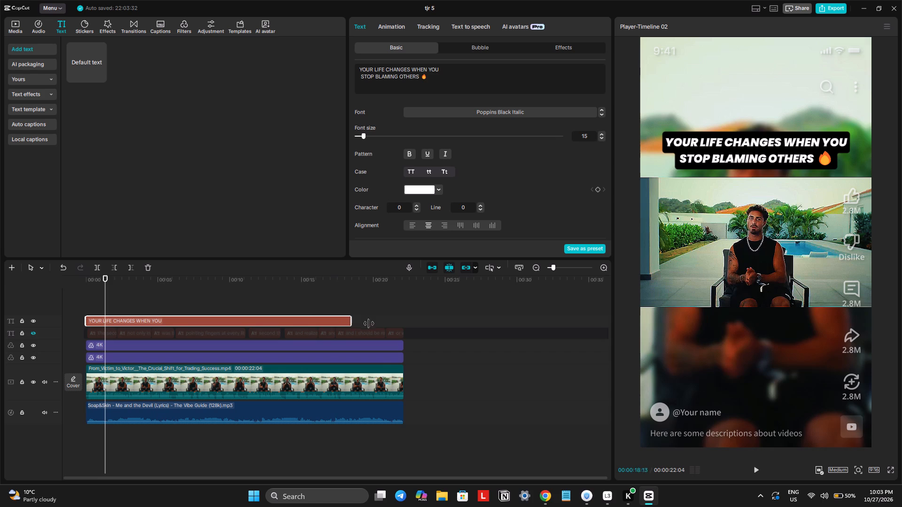
pyautogui.moveTo(369, 323); pyautogui.dragTo(401, 341)
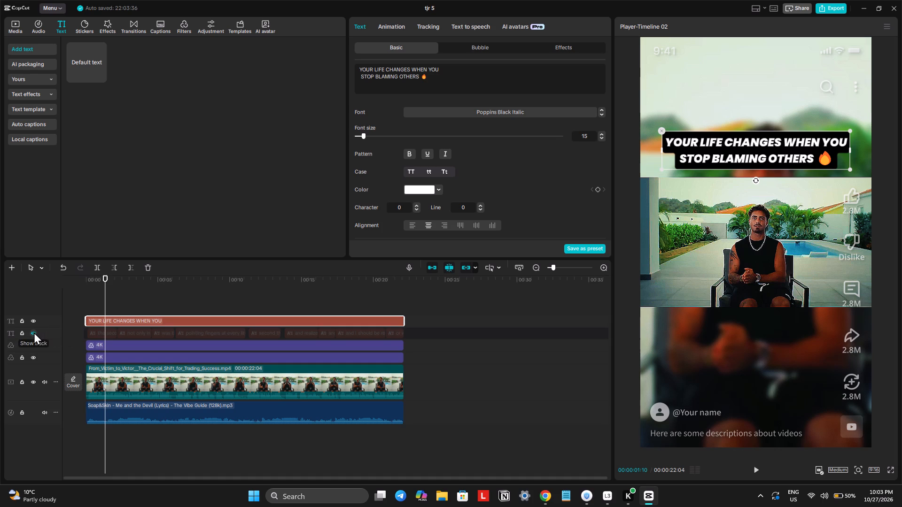
pyautogui.click(101, 287)
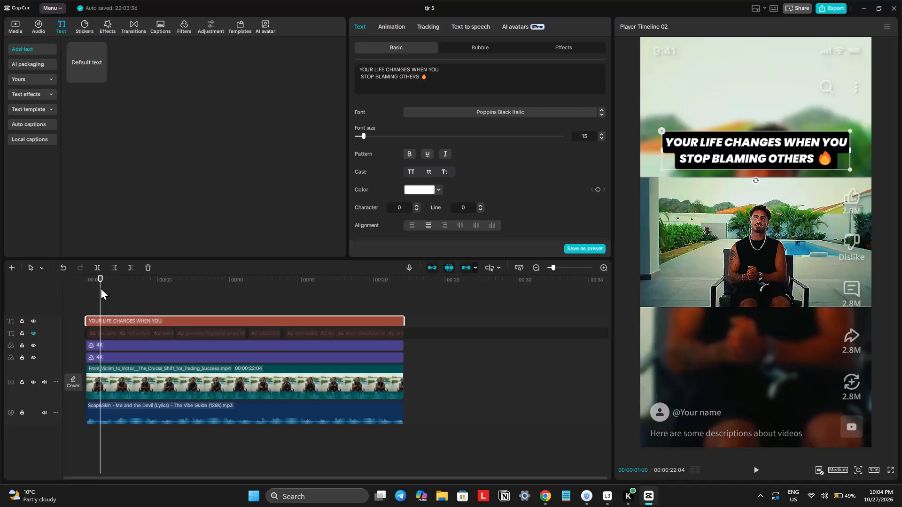
pyautogui.click(93, 290)
pyautogui.moveTo(93, 290); pyautogui.dragTo(91, 301)
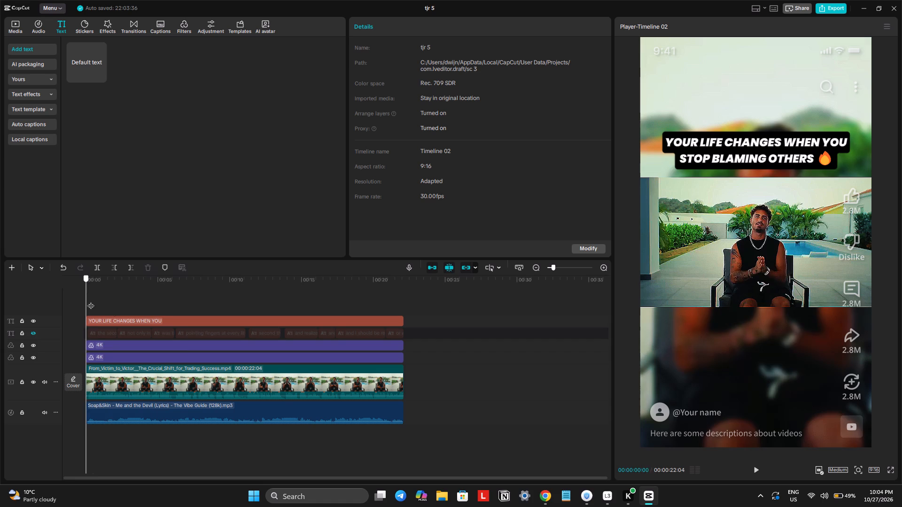
pyautogui.moveTo(91, 301); pyautogui.dragTo(187, 298)
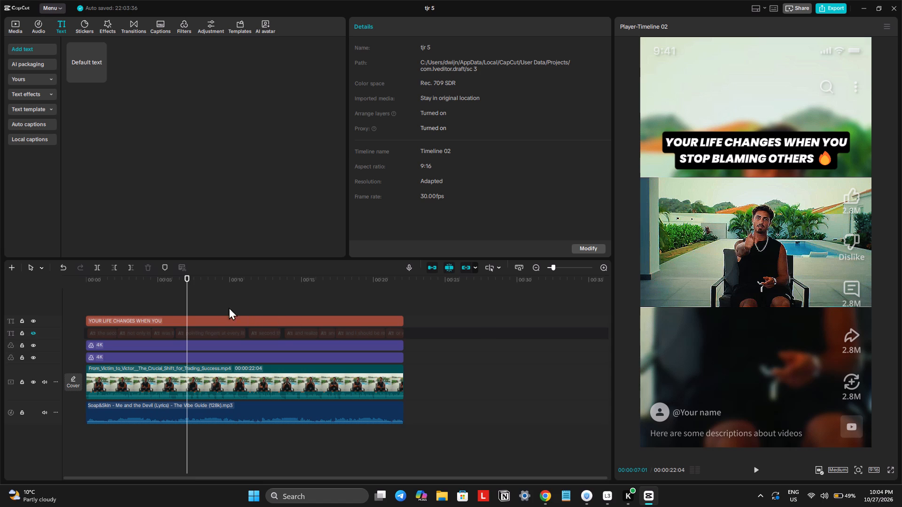
pyautogui.click(111, 290)
pyautogui.moveTo(110, 288); pyautogui.dragTo(64, 303)
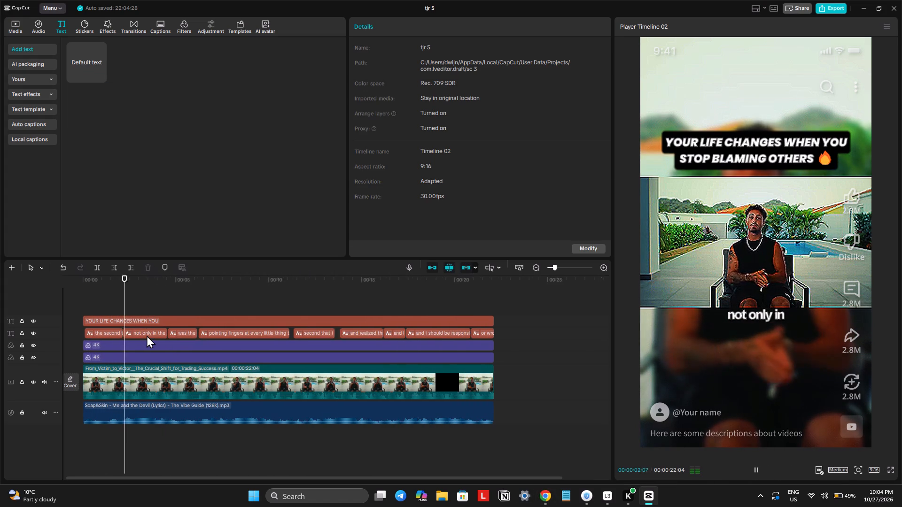
pyautogui.keyDown('ctrl'); pyautogui.scroll(2, 147, 335); pyautogui.keyUp('ctrl')
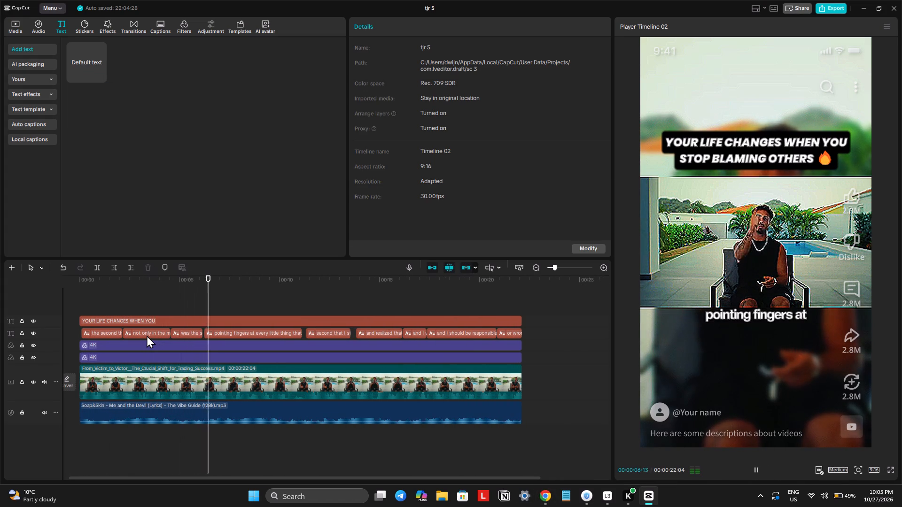
pyautogui.keyDown('ctrl'); pyautogui.scroll(3, 178, 320); pyautogui.keyUp('ctrl')
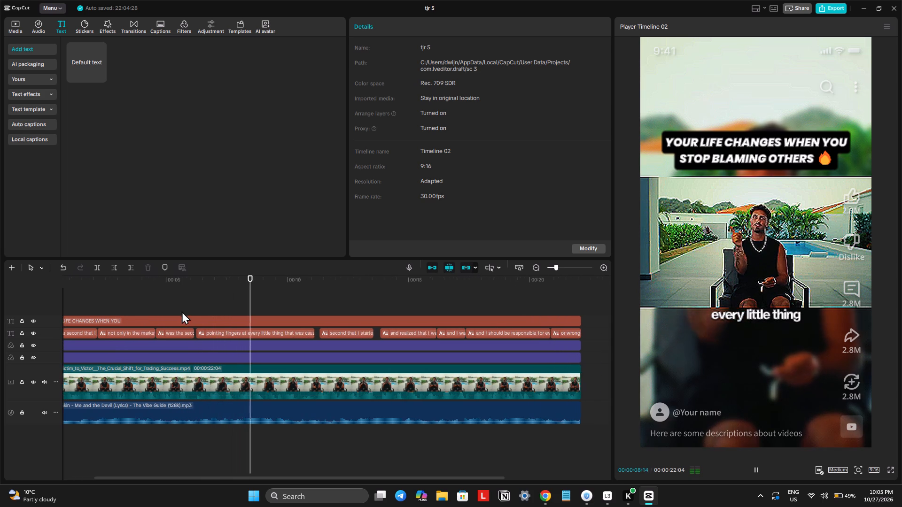
pyautogui.keyDown('ctrl'); pyautogui.scroll(2, 182, 311); pyautogui.keyUp('ctrl')
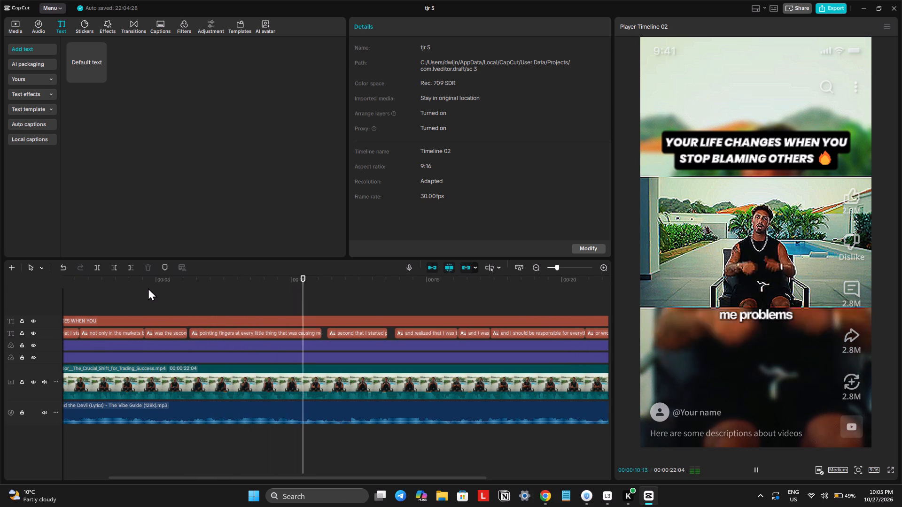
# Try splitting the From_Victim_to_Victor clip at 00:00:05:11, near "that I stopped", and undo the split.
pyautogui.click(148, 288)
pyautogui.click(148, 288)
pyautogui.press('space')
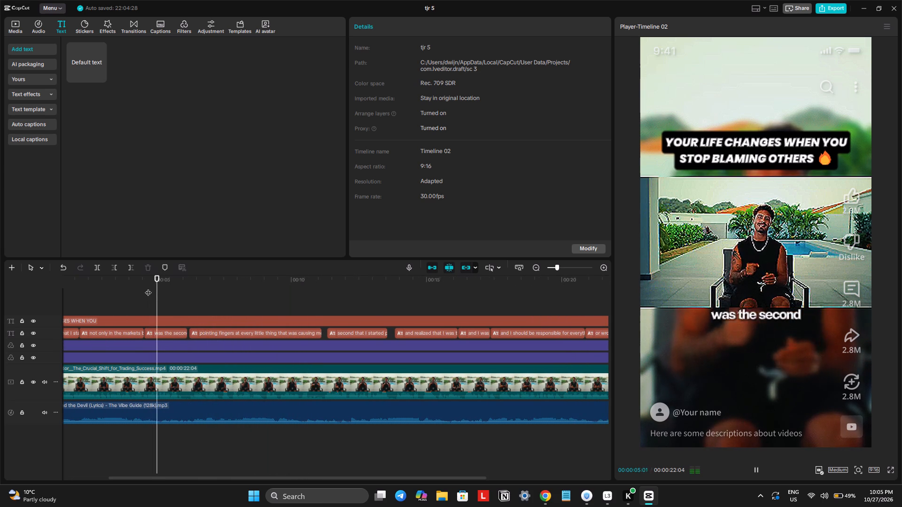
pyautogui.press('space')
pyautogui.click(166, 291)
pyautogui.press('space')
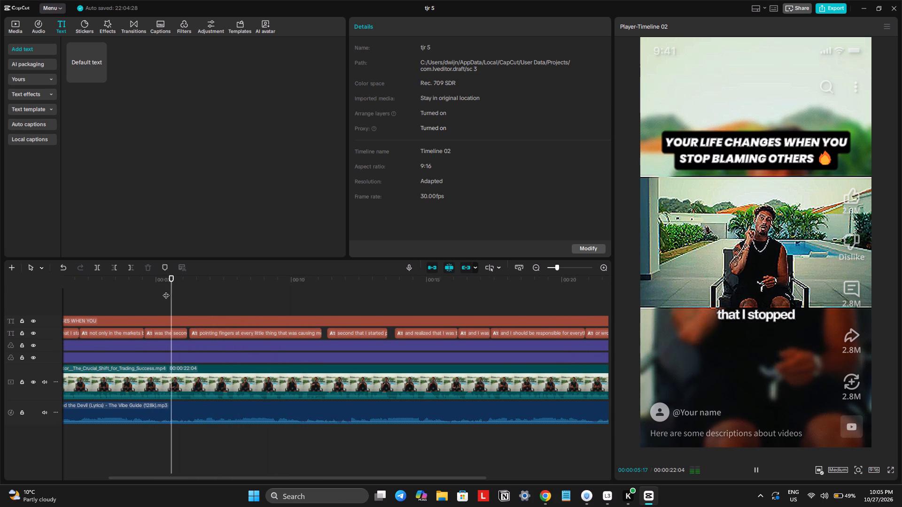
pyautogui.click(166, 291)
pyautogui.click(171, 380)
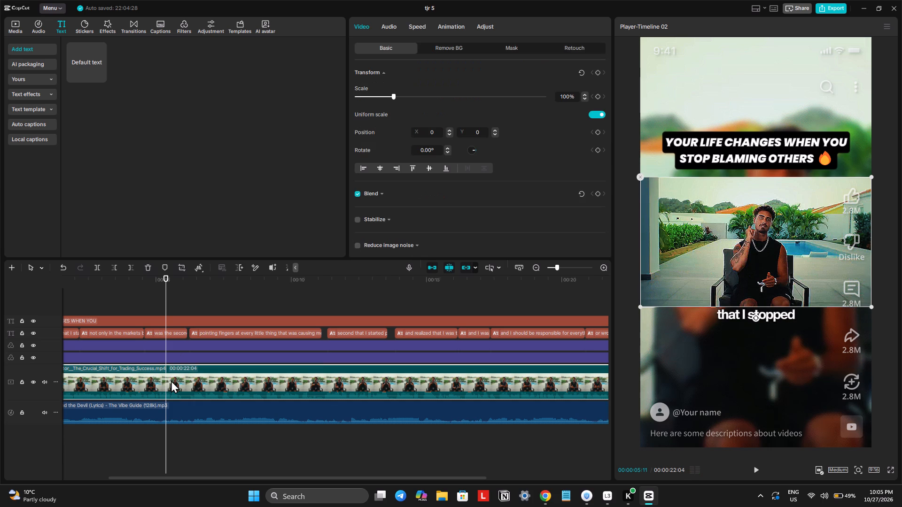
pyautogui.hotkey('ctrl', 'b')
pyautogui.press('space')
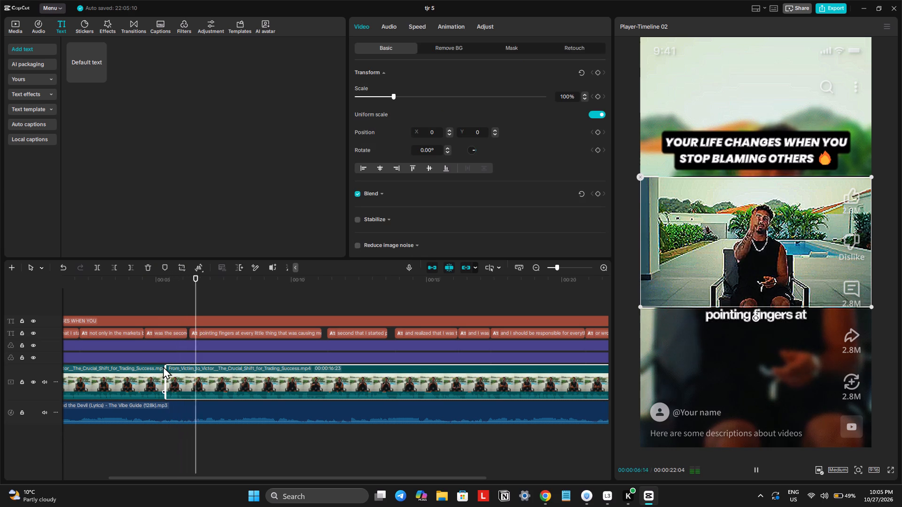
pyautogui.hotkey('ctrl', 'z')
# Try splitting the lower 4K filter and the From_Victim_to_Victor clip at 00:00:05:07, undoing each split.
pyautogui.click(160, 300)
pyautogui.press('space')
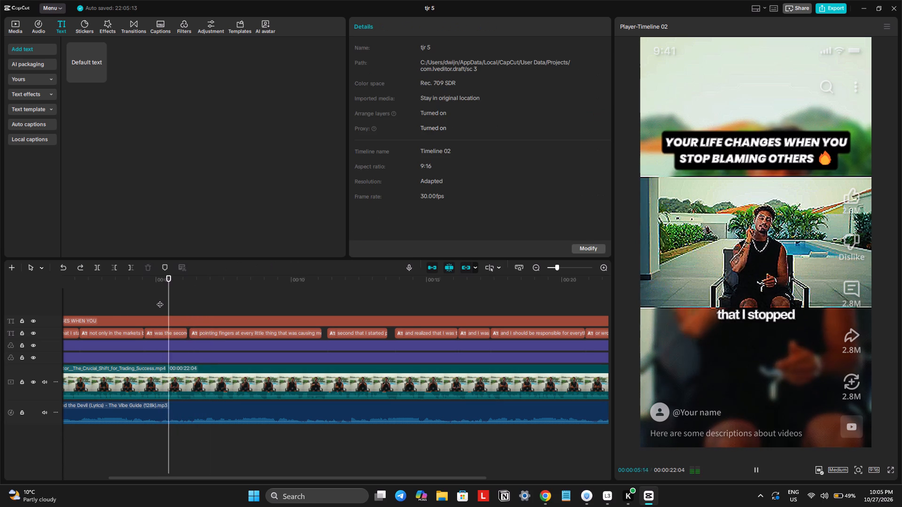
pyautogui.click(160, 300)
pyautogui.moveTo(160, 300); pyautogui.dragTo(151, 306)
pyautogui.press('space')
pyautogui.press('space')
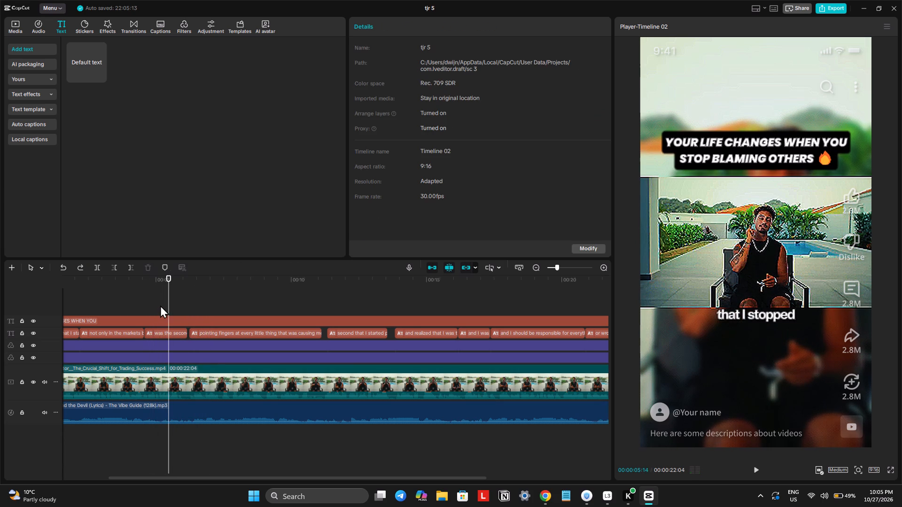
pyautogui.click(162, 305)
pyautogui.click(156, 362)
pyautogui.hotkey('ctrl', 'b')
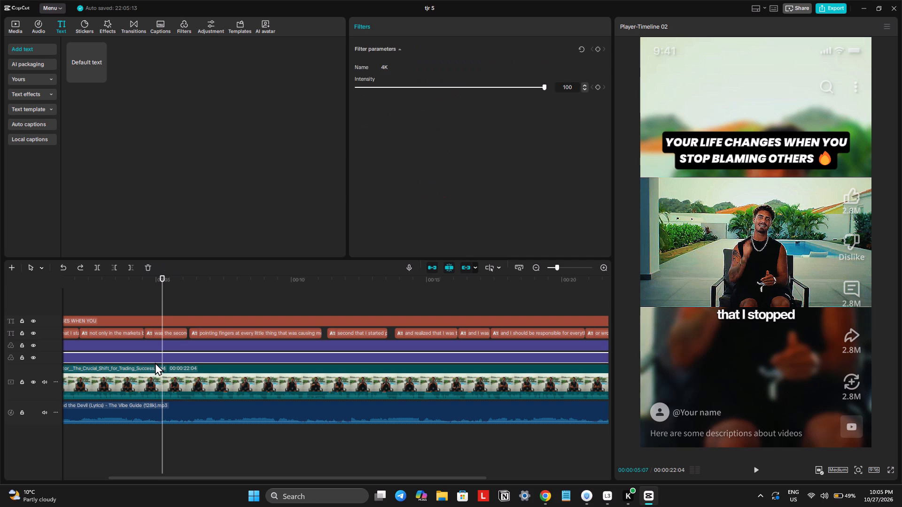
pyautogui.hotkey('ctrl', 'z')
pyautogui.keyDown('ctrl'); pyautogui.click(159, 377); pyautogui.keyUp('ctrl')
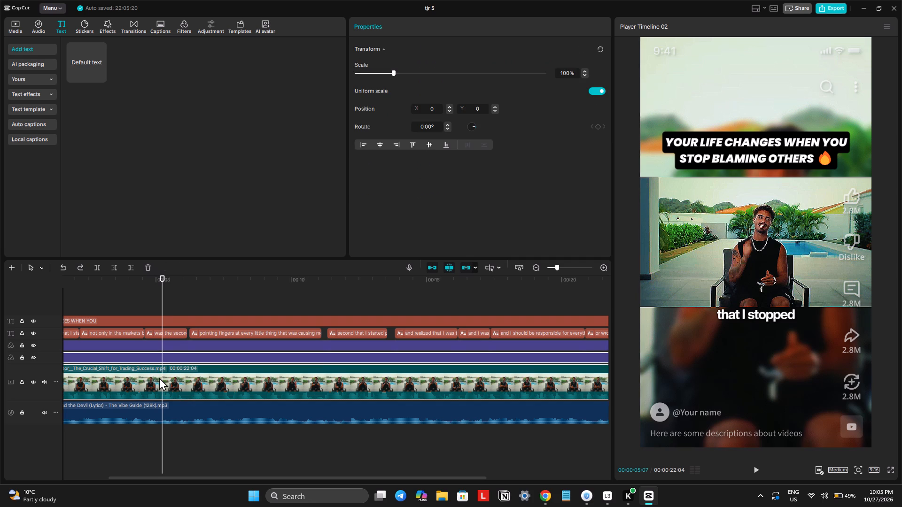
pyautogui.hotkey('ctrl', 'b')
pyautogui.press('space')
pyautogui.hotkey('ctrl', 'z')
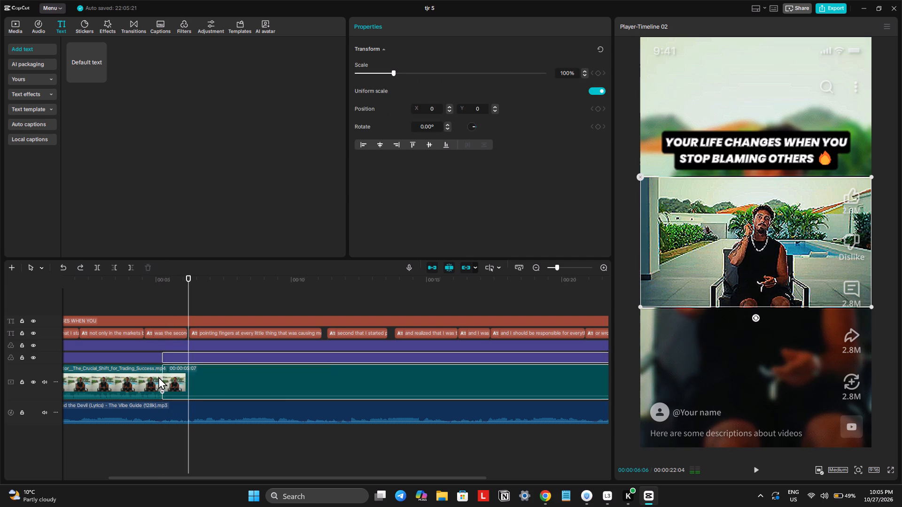
# Split only the From_Victim_to_Victor clip at 00:00:05:08, where the caption changes to "that I stopped".
pyautogui.click(163, 285)
pyautogui.moveTo(162, 289); pyautogui.dragTo(160, 298)
pyautogui.press('space')
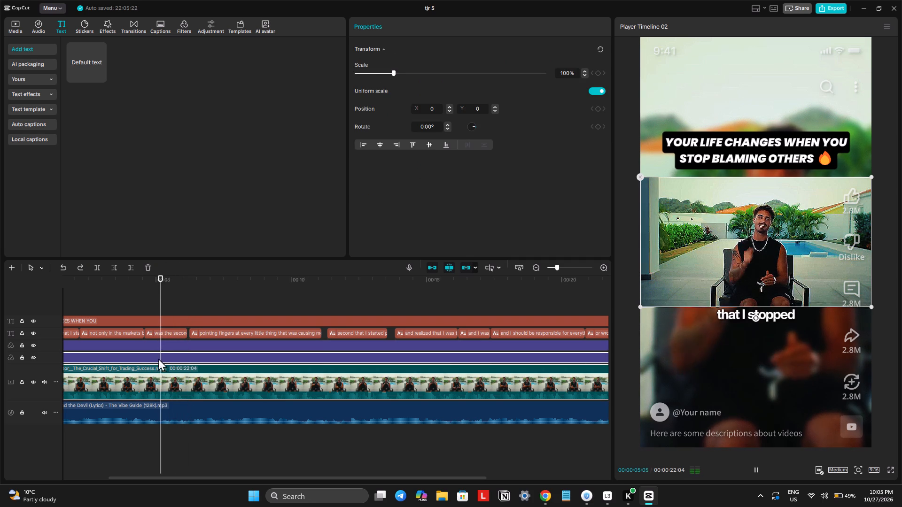
pyautogui.click(155, 378)
pyautogui.click(157, 301)
pyautogui.press('space')
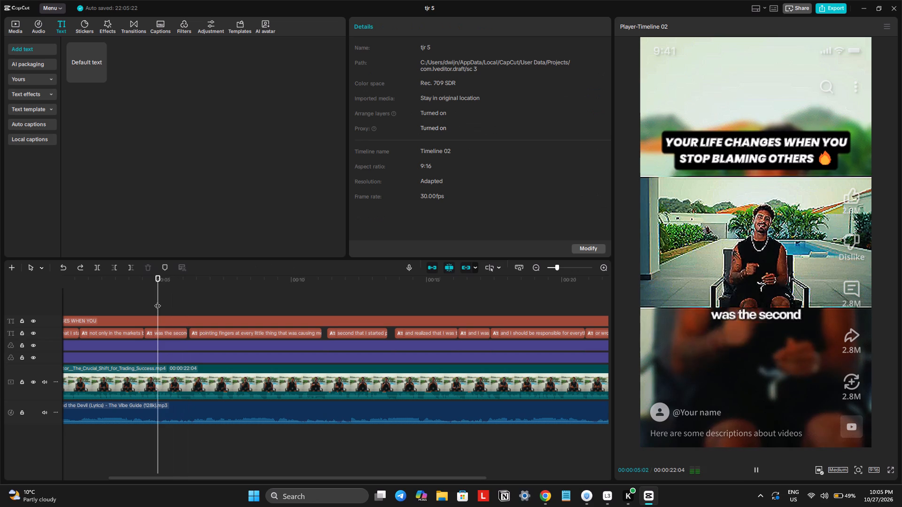
pyautogui.click(157, 301)
pyautogui.moveTo(158, 301); pyautogui.dragTo(163, 303)
pyautogui.click(172, 378)
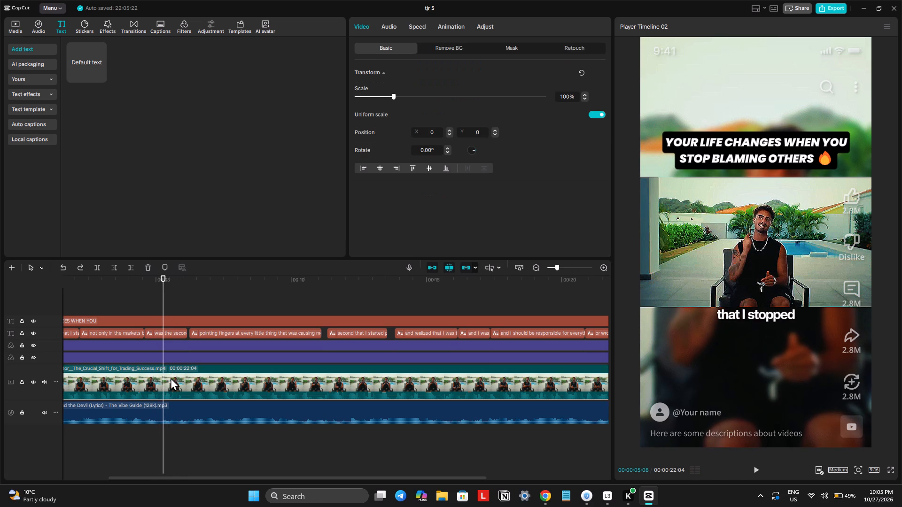
pyautogui.hotkey('ctrl', 'b')
# Replay and scrub the section around the new cut to find where the "pointing fingers at" phrase ends, stopping at 00:00:07:17.
pyautogui.press('space')
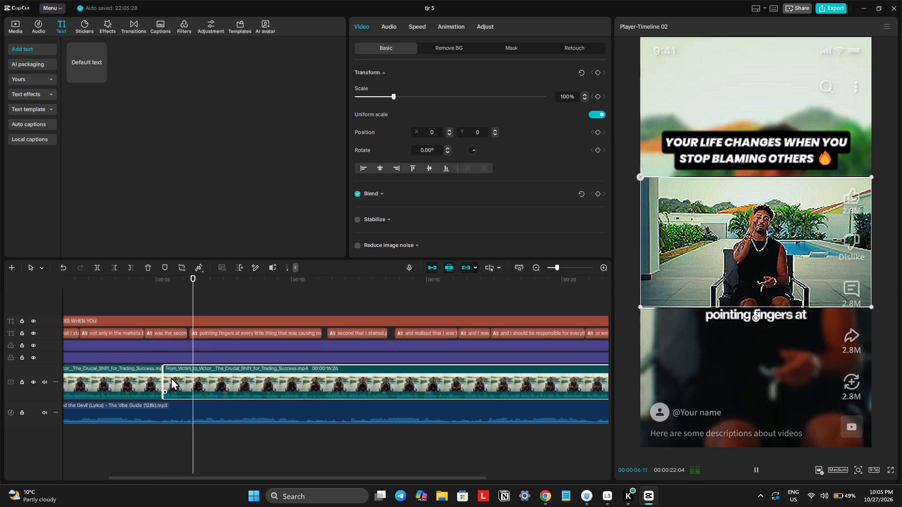
pyautogui.press('space')
pyautogui.press('space')
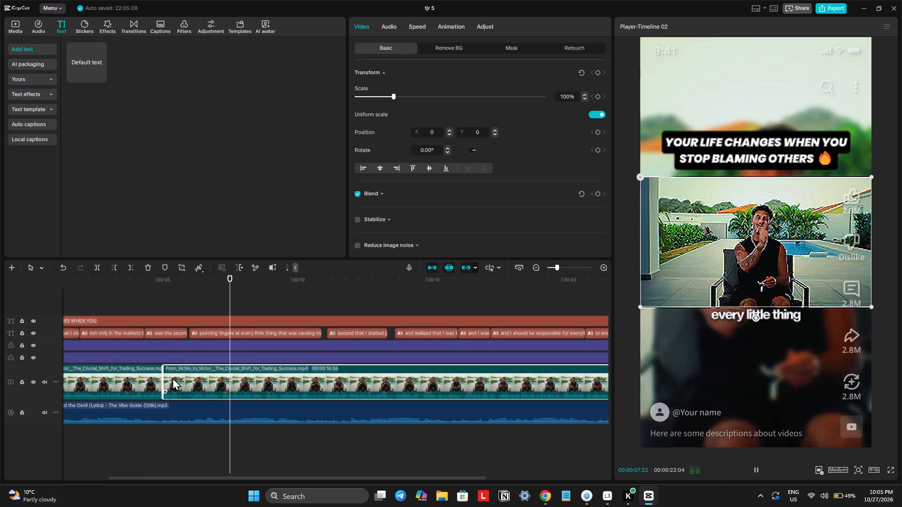
pyautogui.click(228, 301)
pyautogui.moveTo(228, 301); pyautogui.dragTo(229, 301)
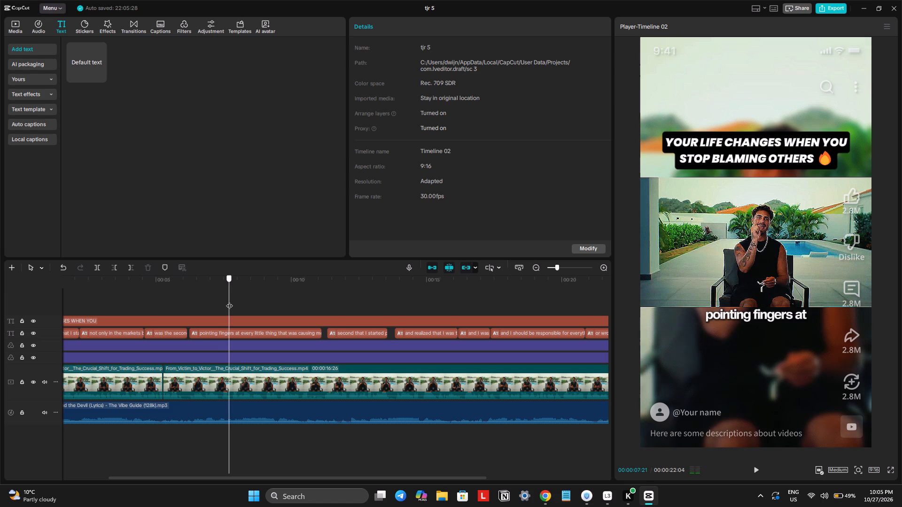
pyautogui.moveTo(229, 301); pyautogui.dragTo(198, 309)
pyautogui.press('space')
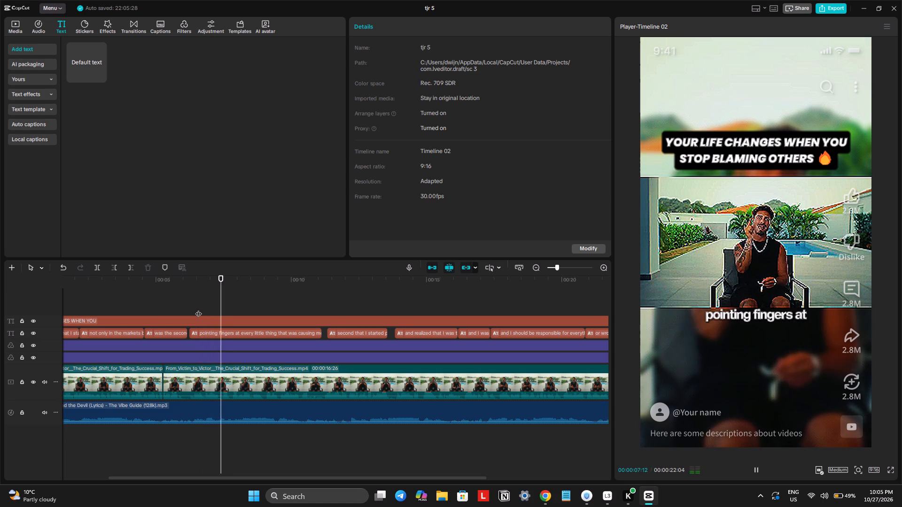
pyautogui.press('space')
pyautogui.click(124, 305)
pyautogui.press('space')
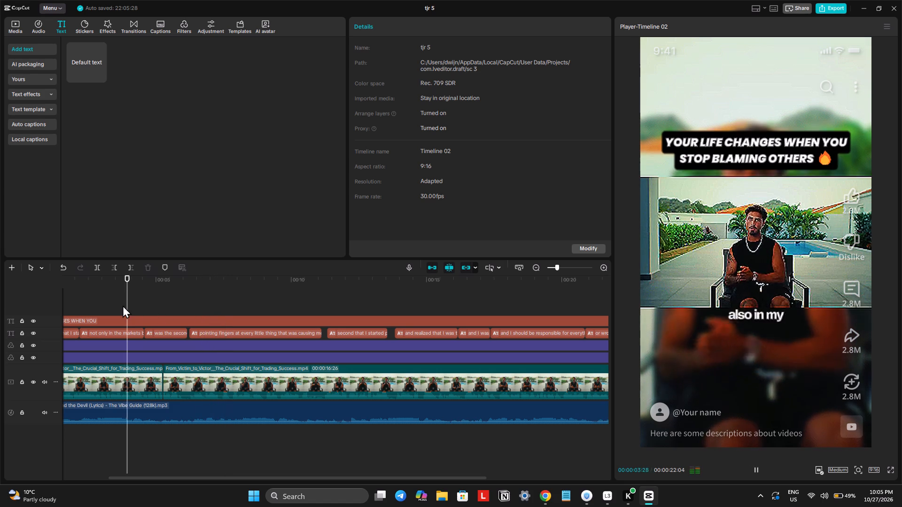
pyautogui.press('space')
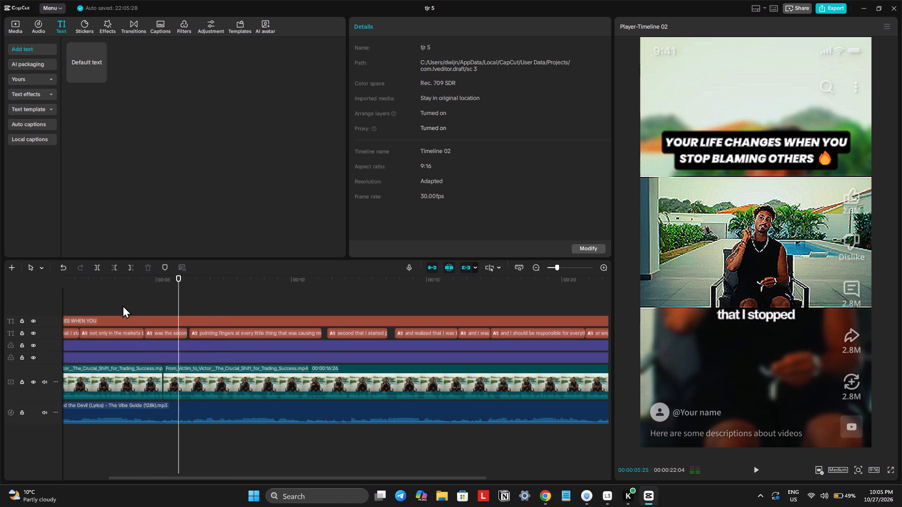
pyautogui.press('space')
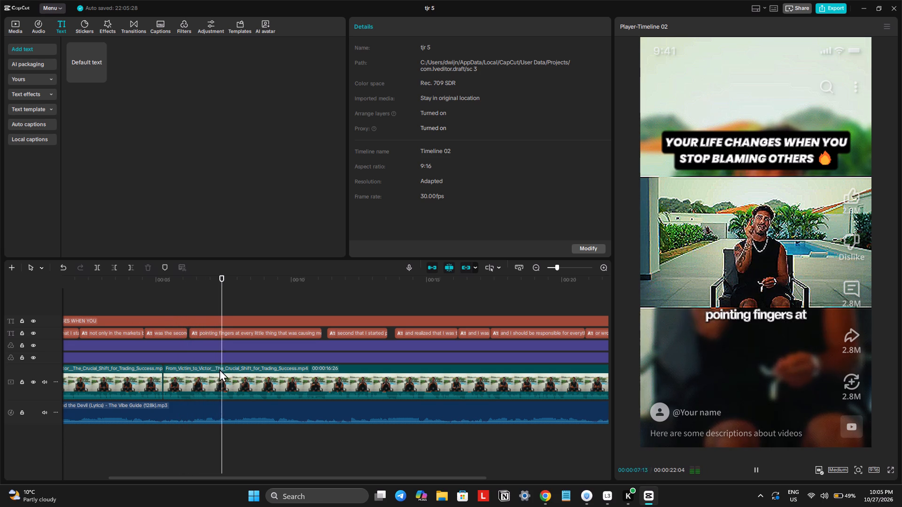
pyautogui.press('space')
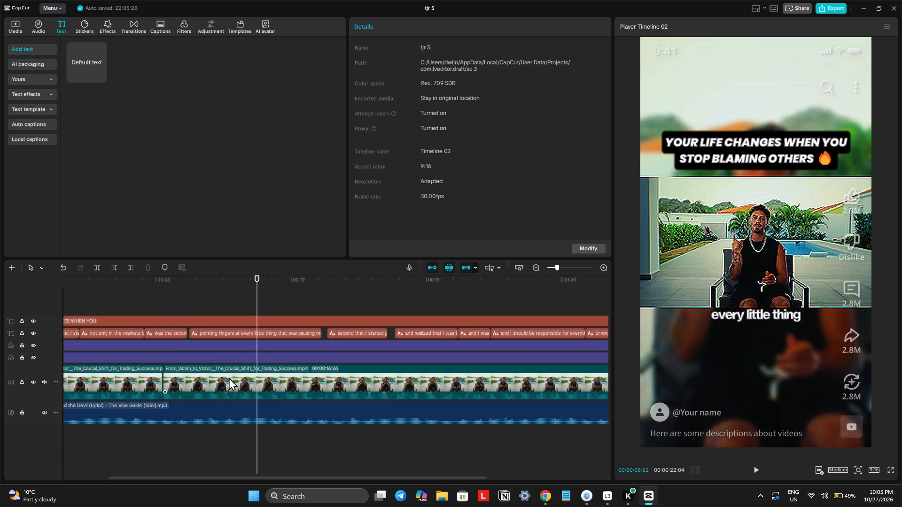
pyautogui.press('space')
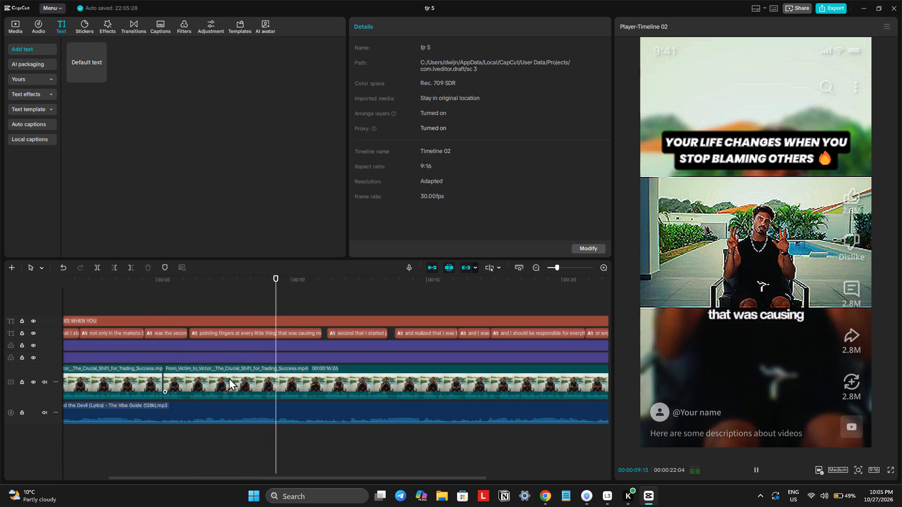
pyautogui.press('space')
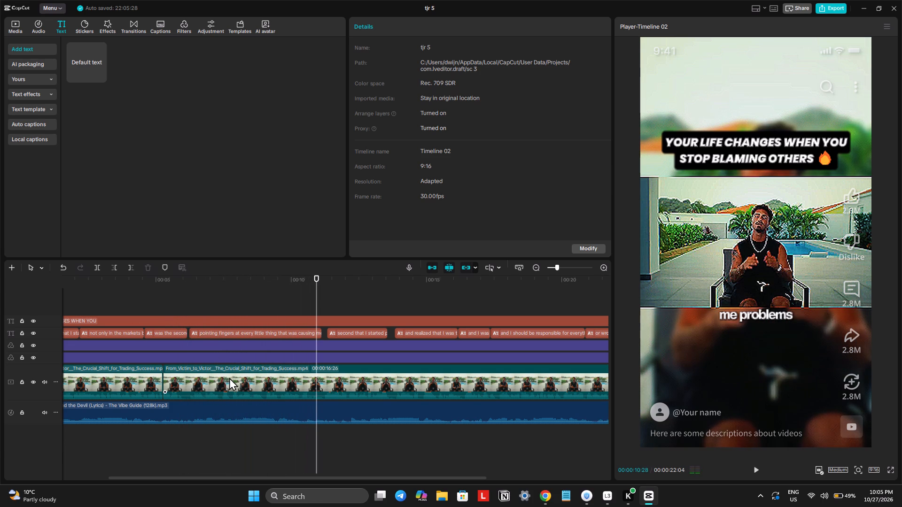
pyautogui.click(225, 295)
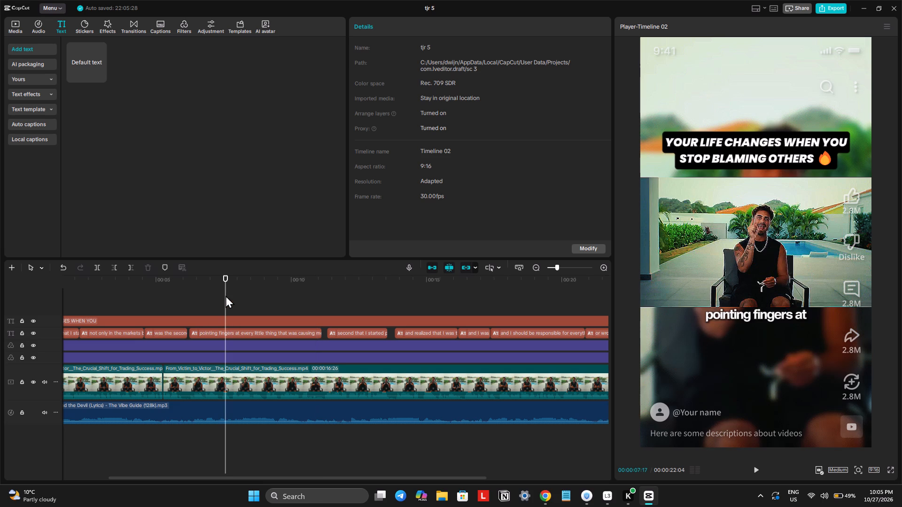